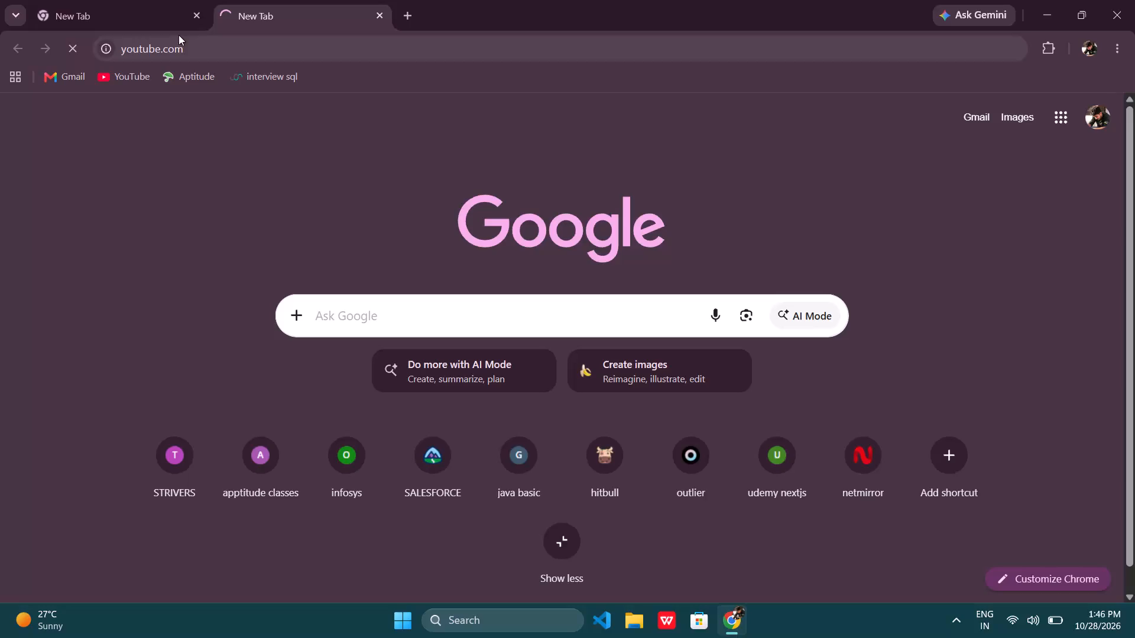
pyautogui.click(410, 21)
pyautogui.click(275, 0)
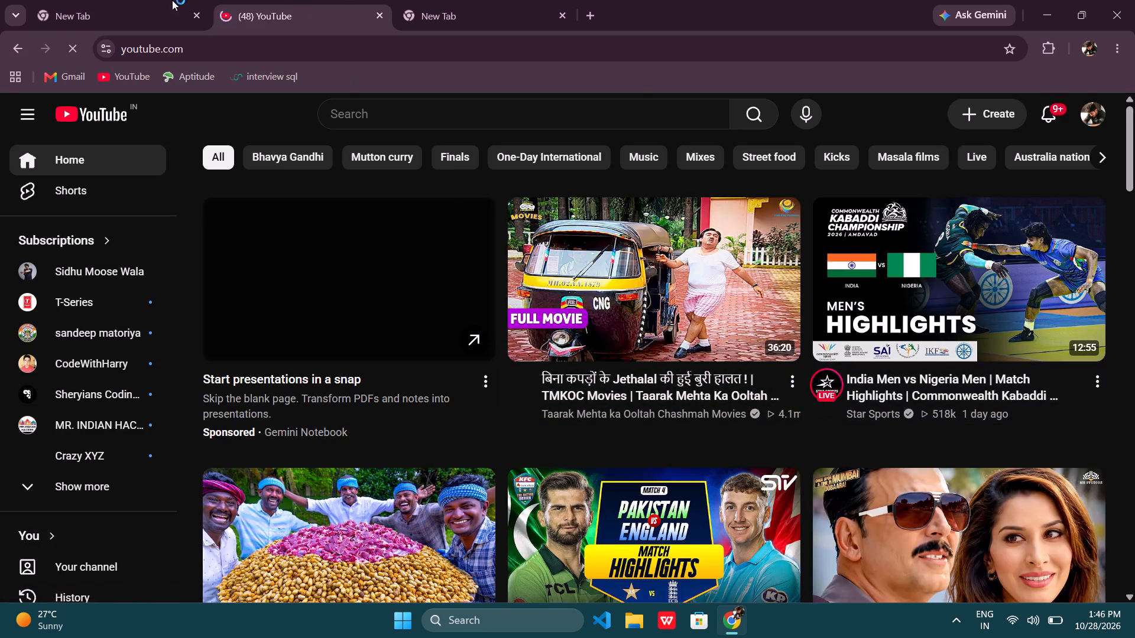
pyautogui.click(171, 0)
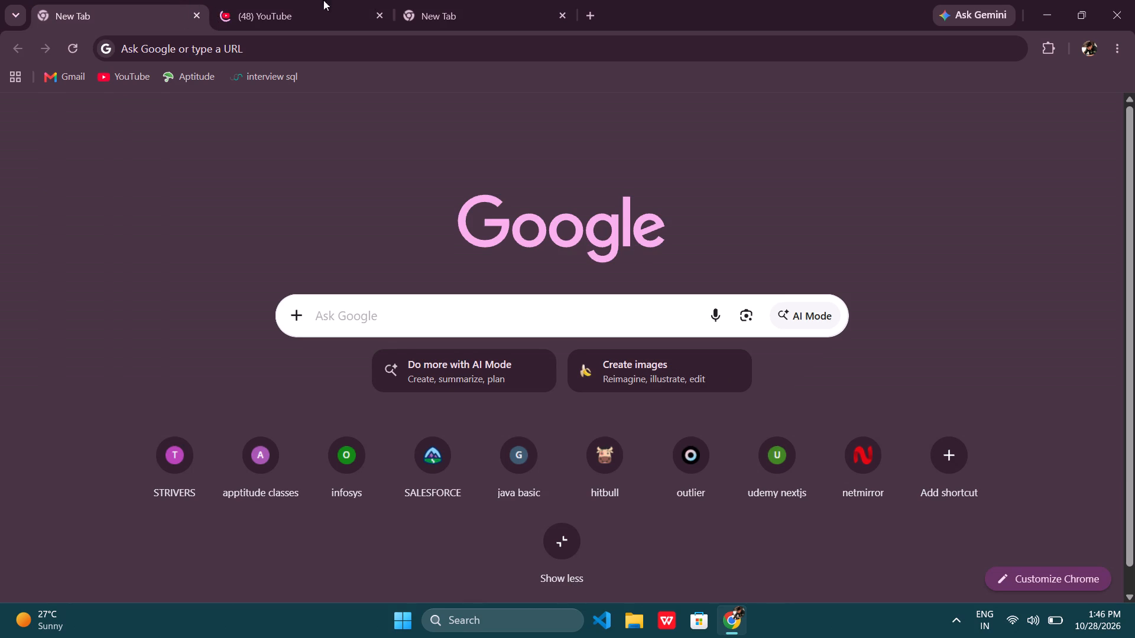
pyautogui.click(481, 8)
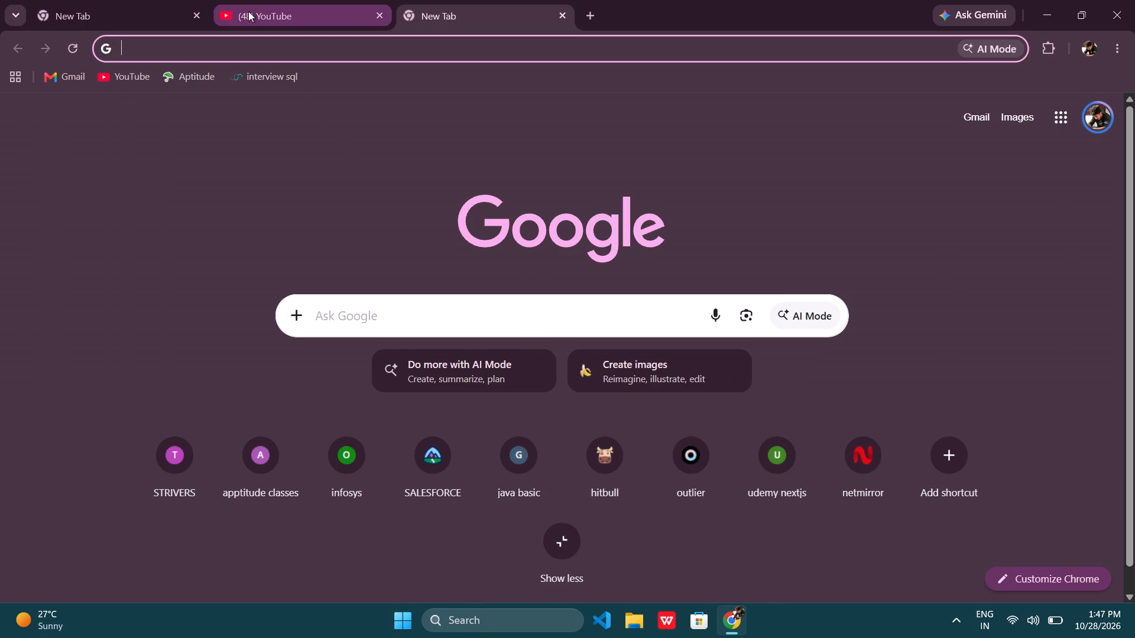
# Browse the recommended videos on the YouTube home feed.
pyautogui.click(249, 12)
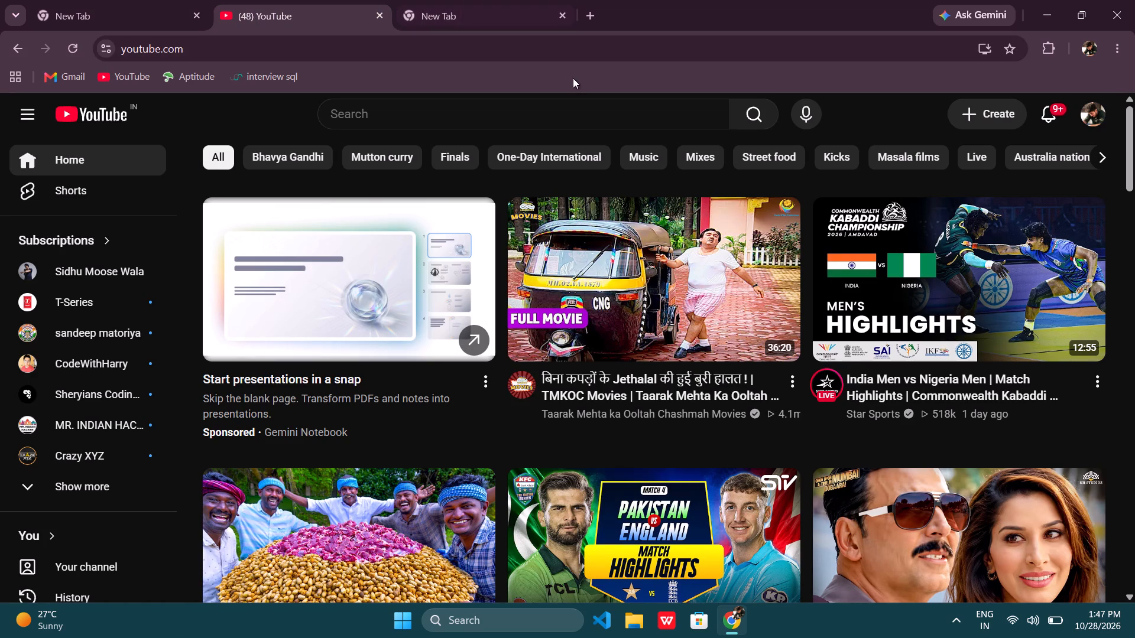
pyautogui.scroll(-4, 541, 305)
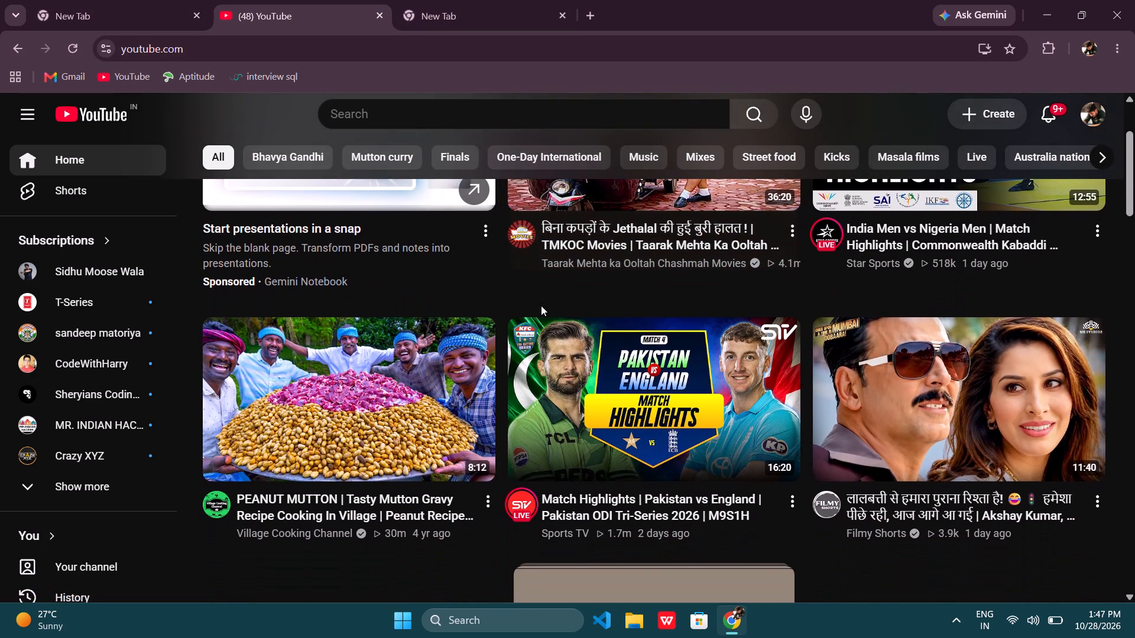
pyautogui.scroll(-3, 541, 305)
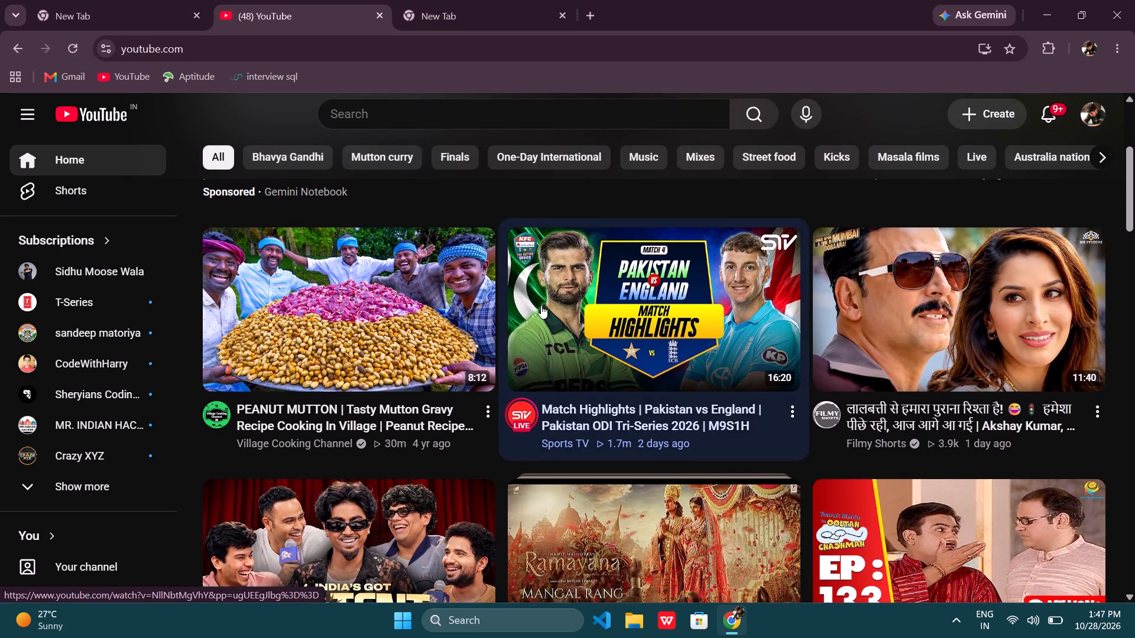
pyautogui.scroll(-6, 541, 305)
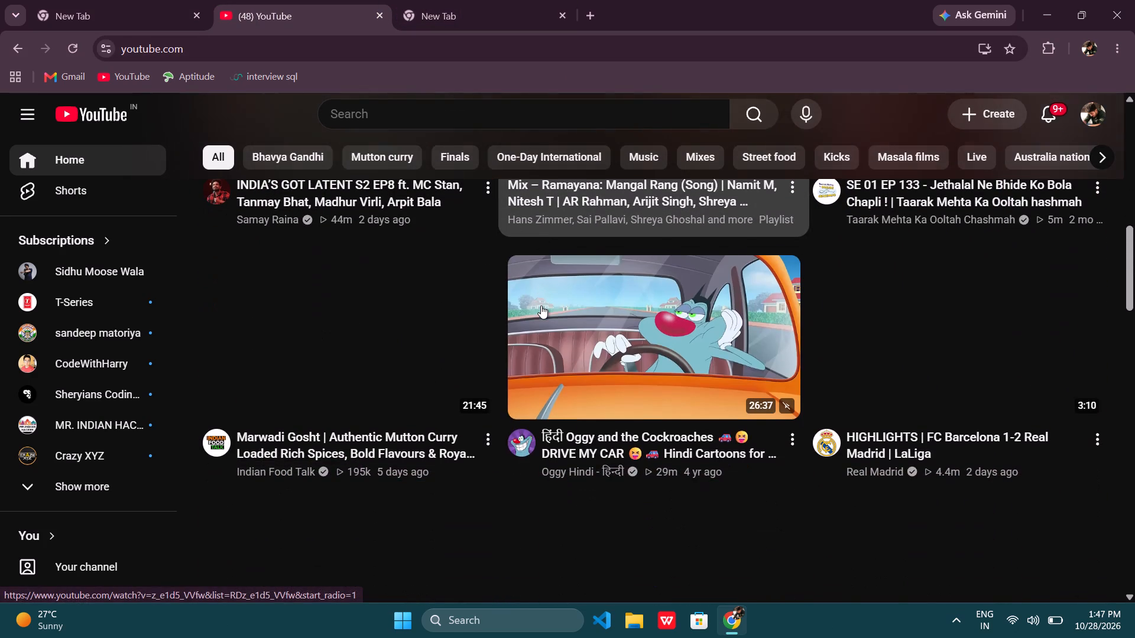
pyautogui.scroll(1, 541, 305)
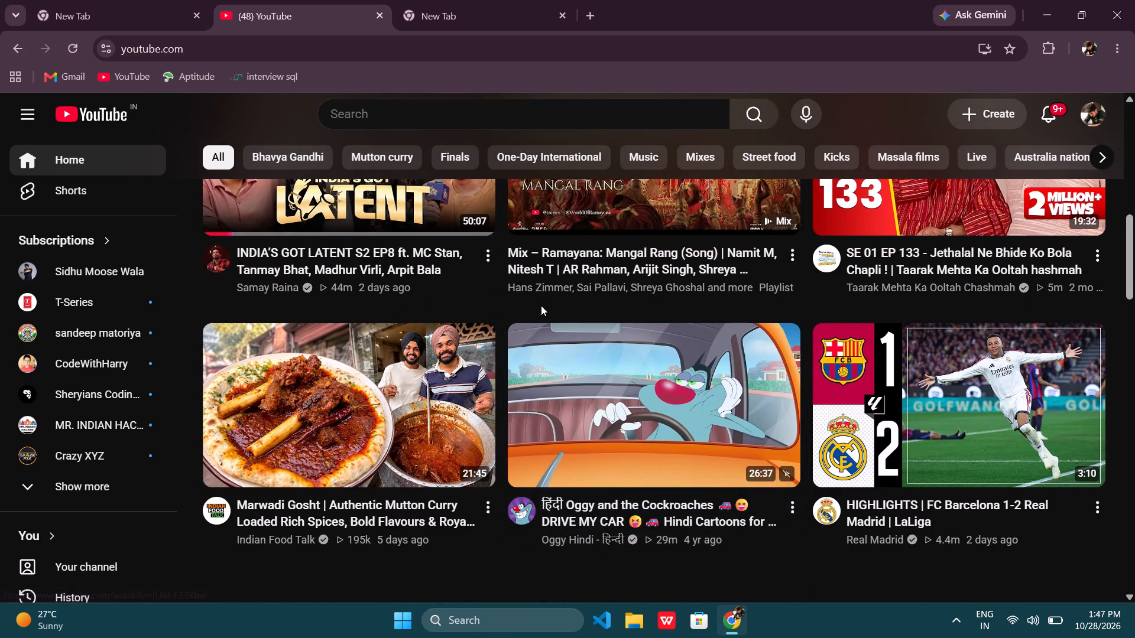
pyautogui.scroll(7, 541, 305)
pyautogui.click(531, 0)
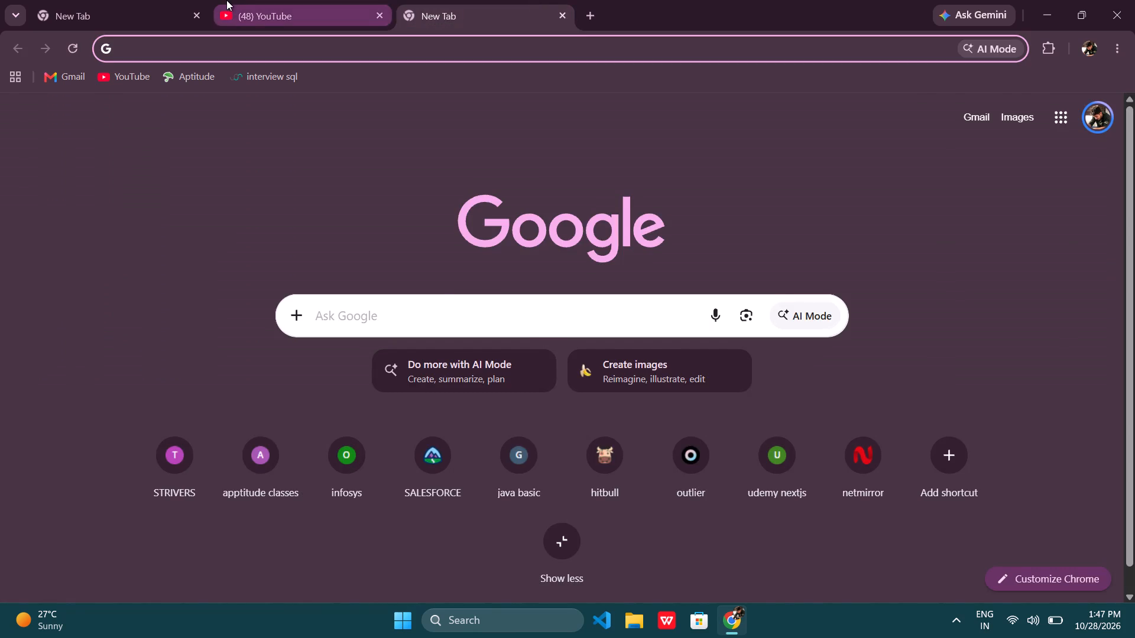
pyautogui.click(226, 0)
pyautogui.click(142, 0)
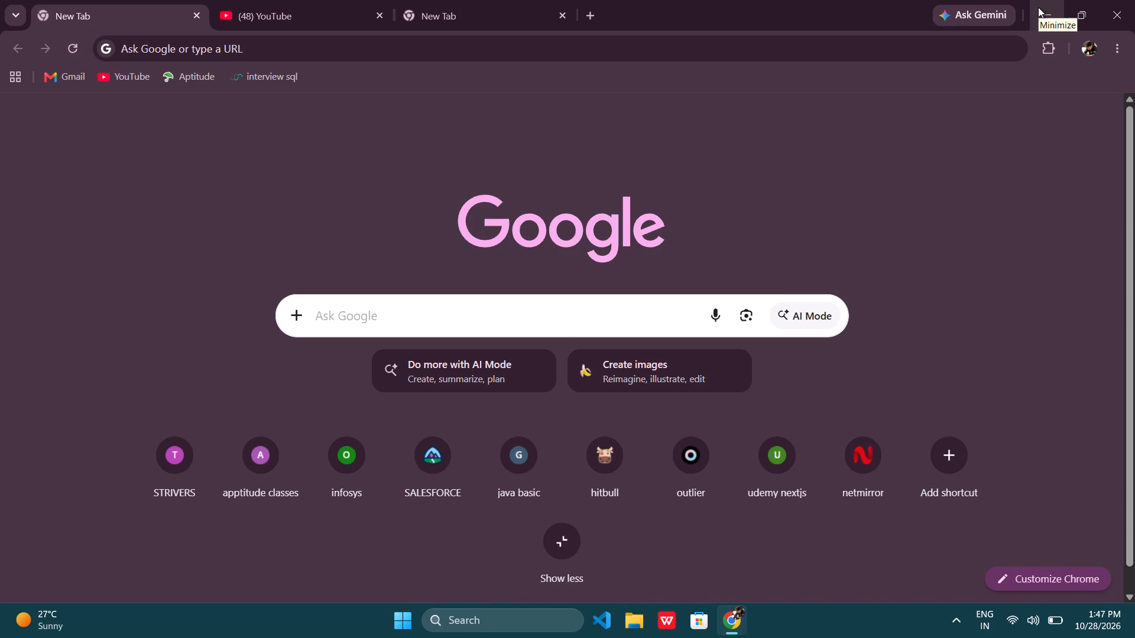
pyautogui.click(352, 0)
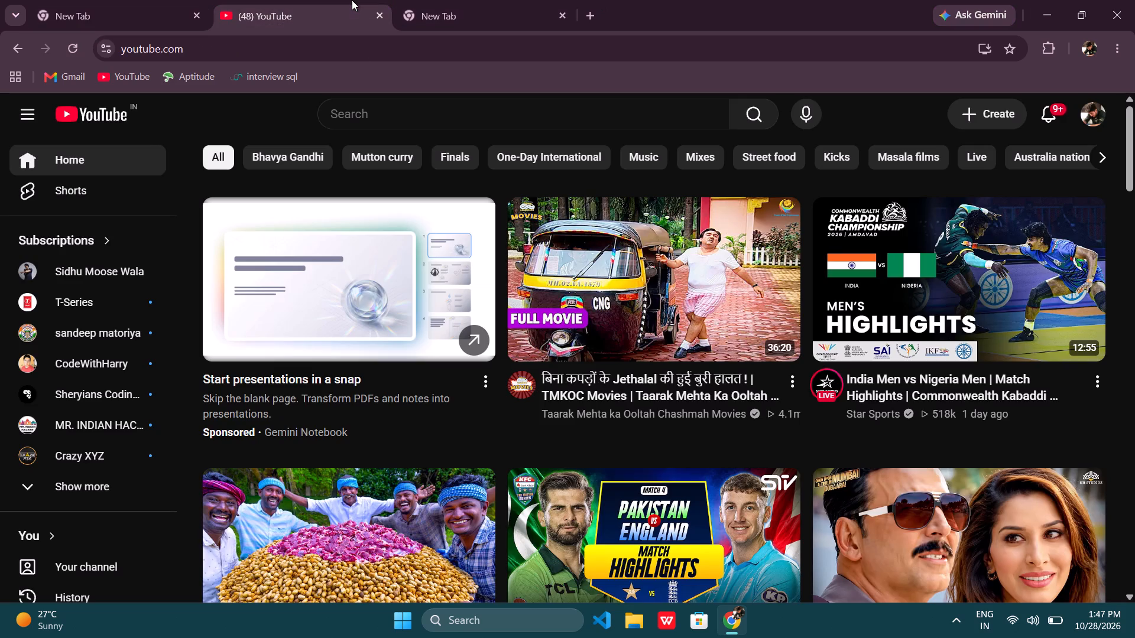
# Open the Figma site in a new browser tab.
pyautogui.click(581, 10)
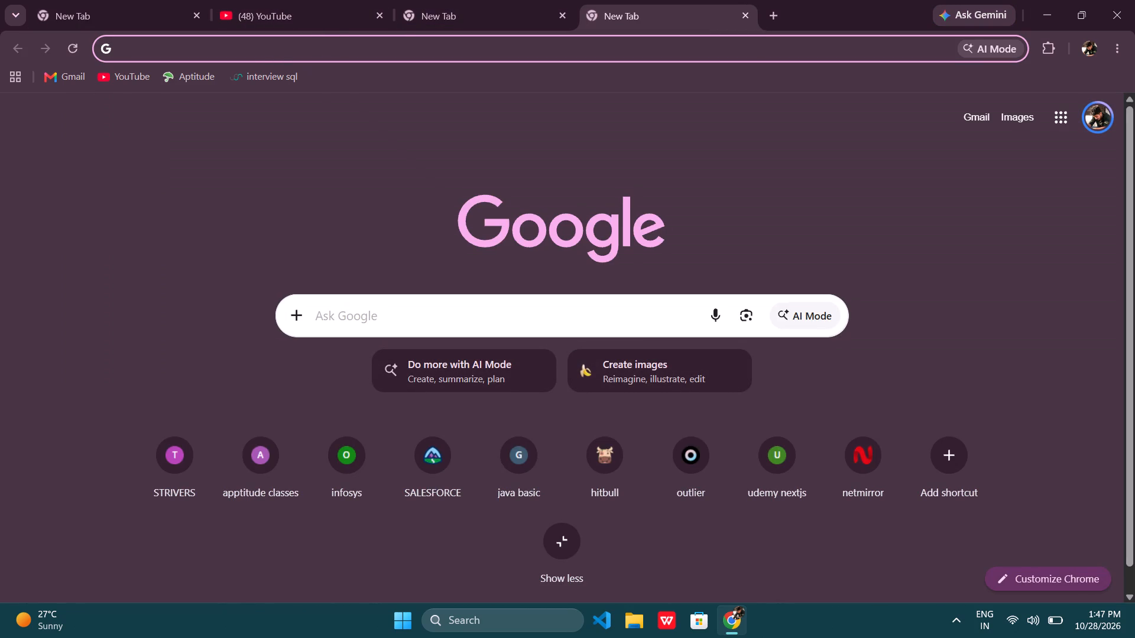
pyautogui.press('f')
pyautogui.press('Return')
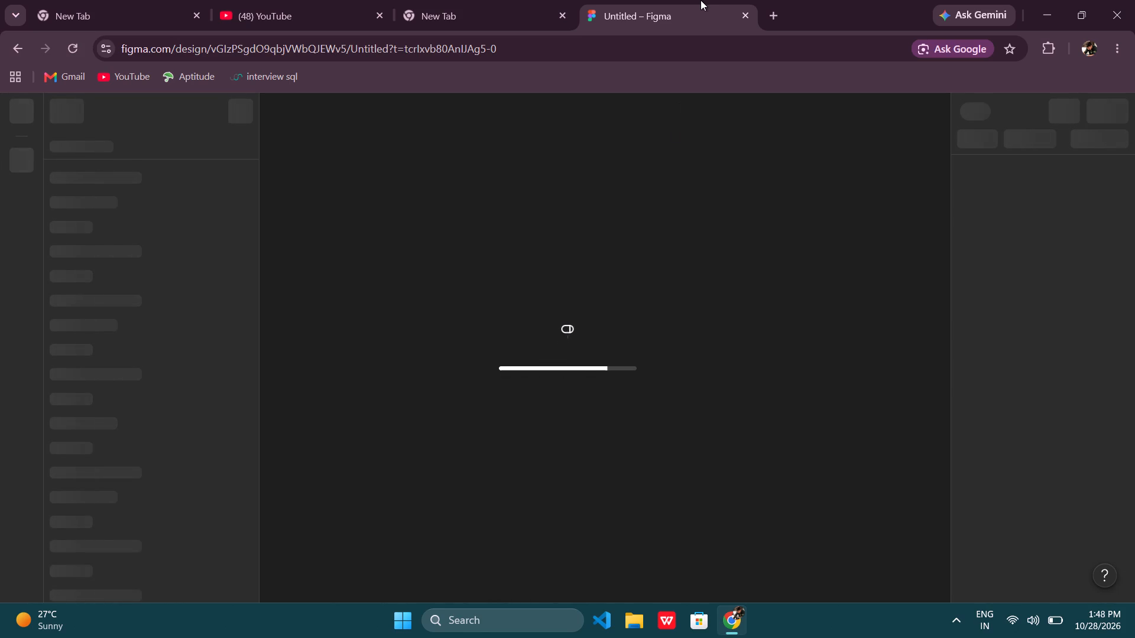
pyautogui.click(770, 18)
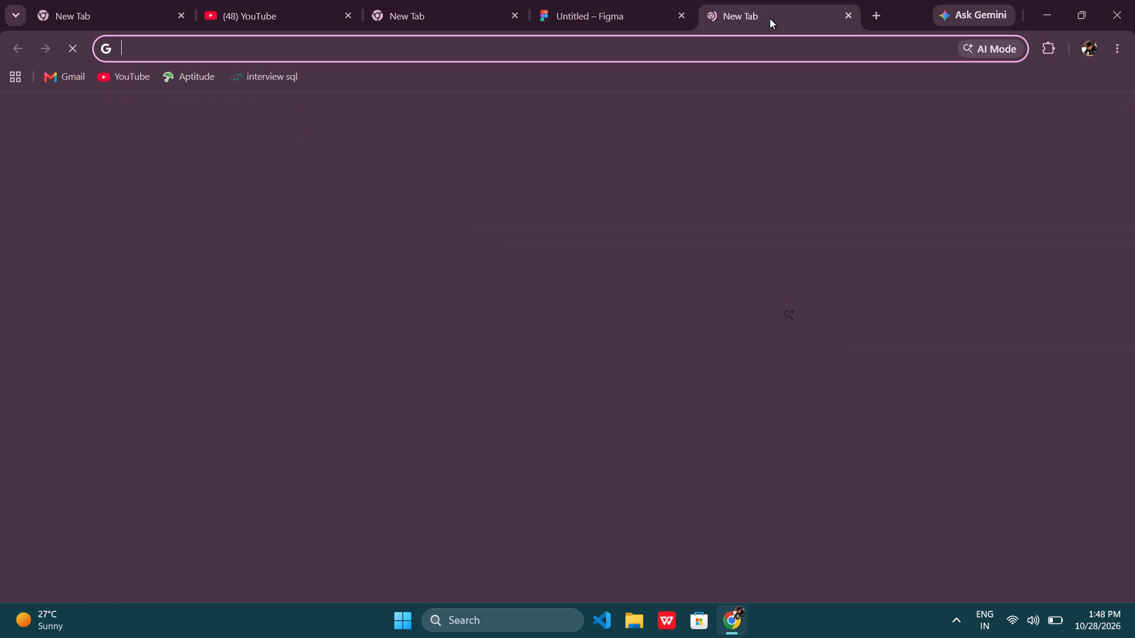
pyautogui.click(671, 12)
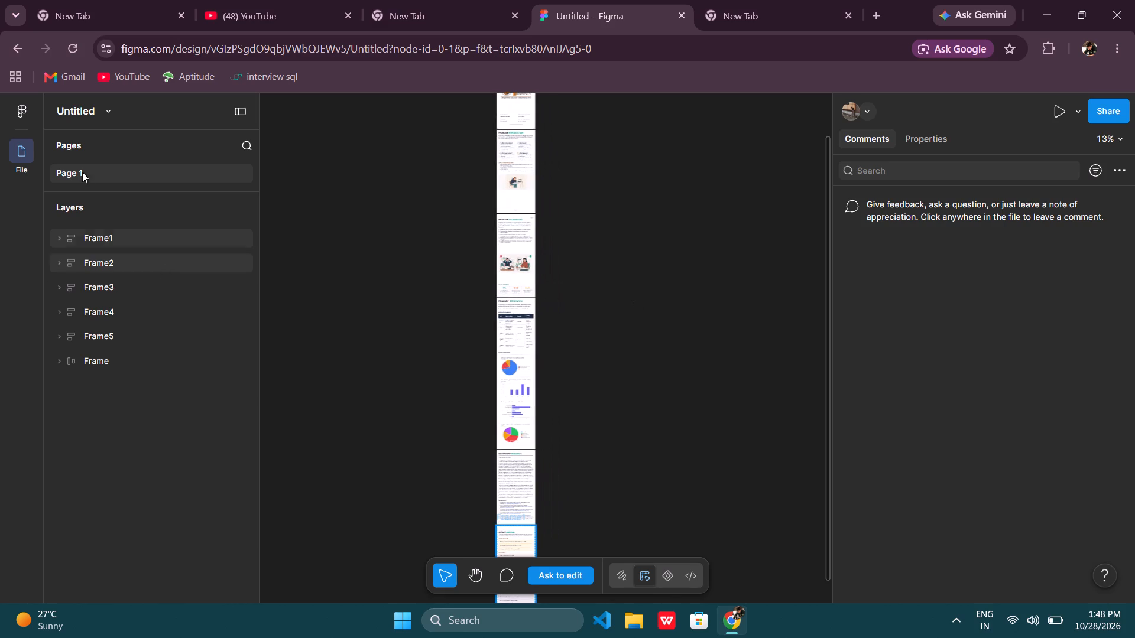
# Leave the Untitled design and go back to Figma's file browser.
pyautogui.click(17, 110)
pyautogui.click(31, 138)
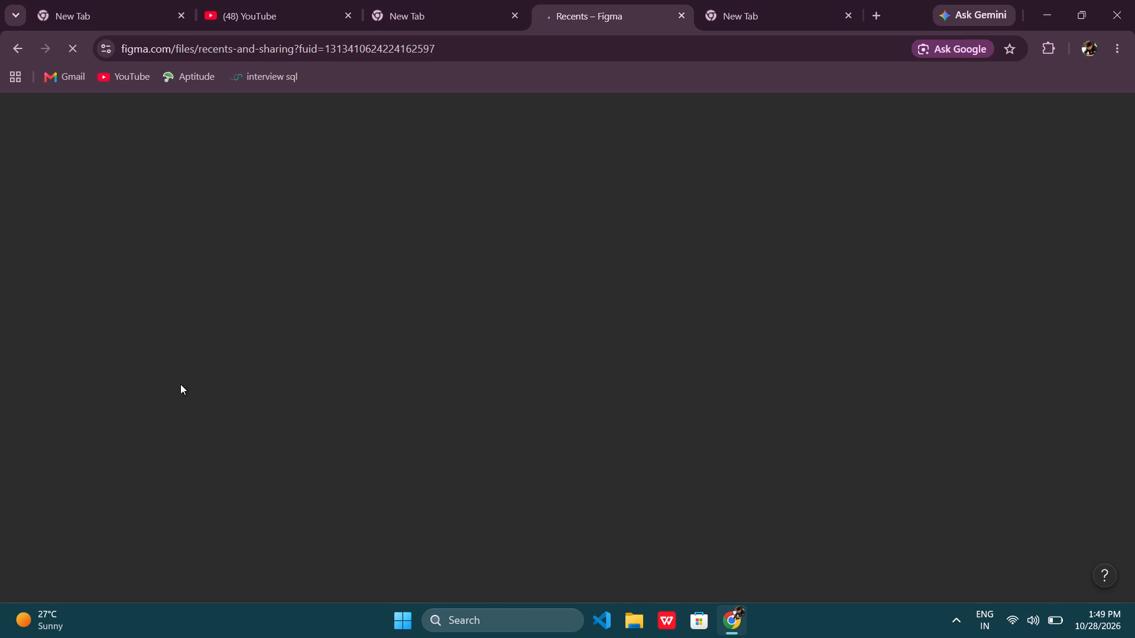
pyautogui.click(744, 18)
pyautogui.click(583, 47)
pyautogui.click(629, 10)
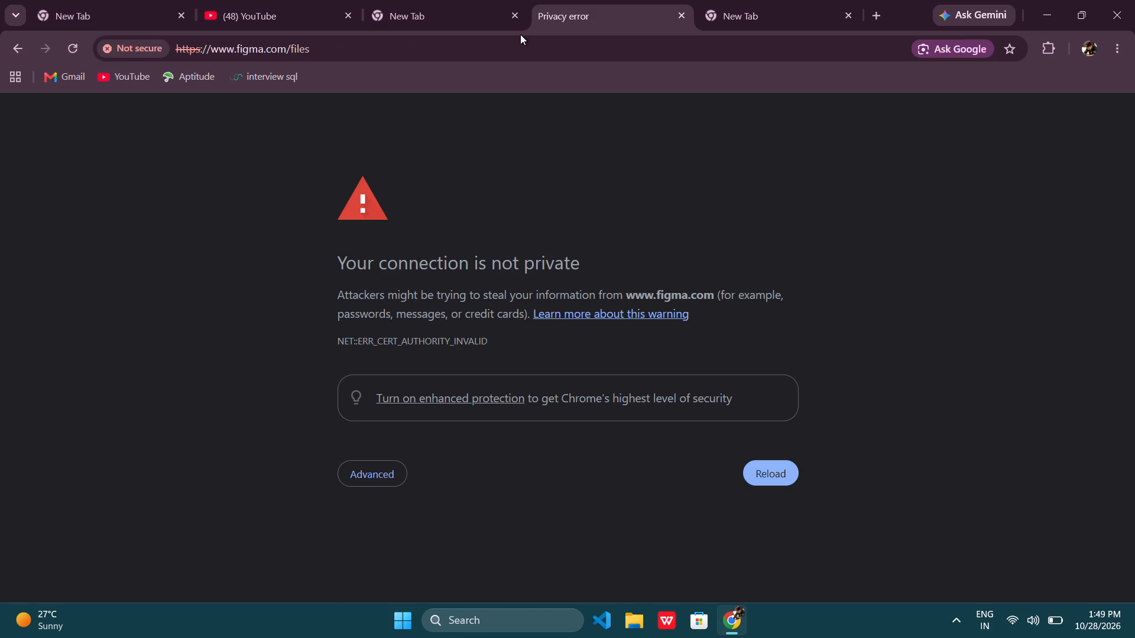
# Show the advanced details of the privacy error and reload the Figma files page.
pyautogui.click(376, 465)
pyautogui.click(79, 61)
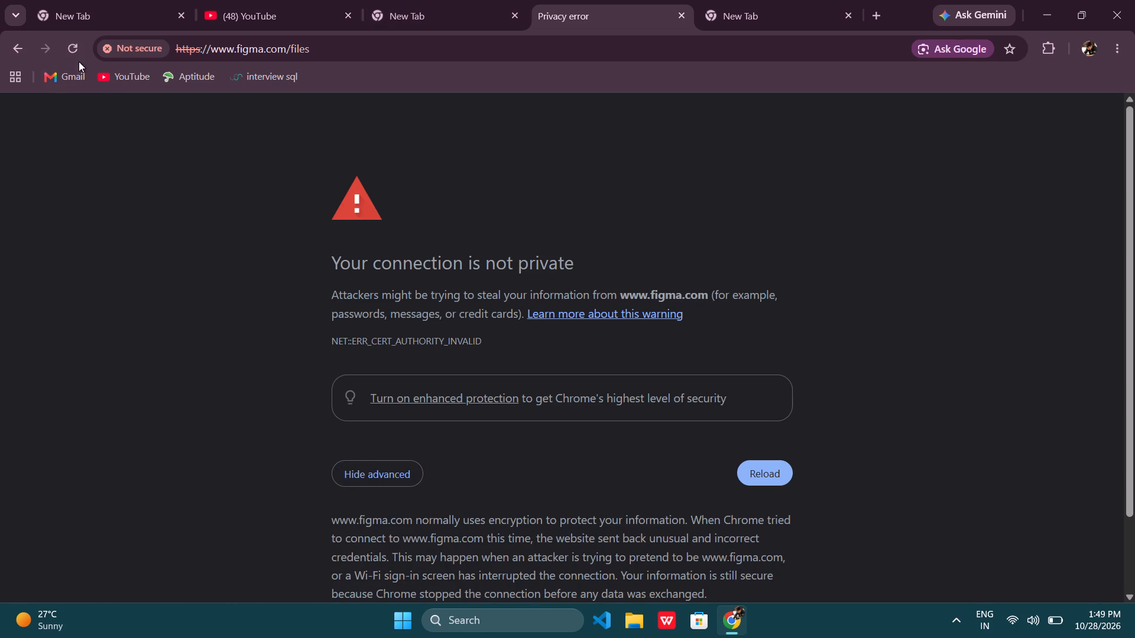
pyautogui.click(73, 54)
pyautogui.click(73, 54)
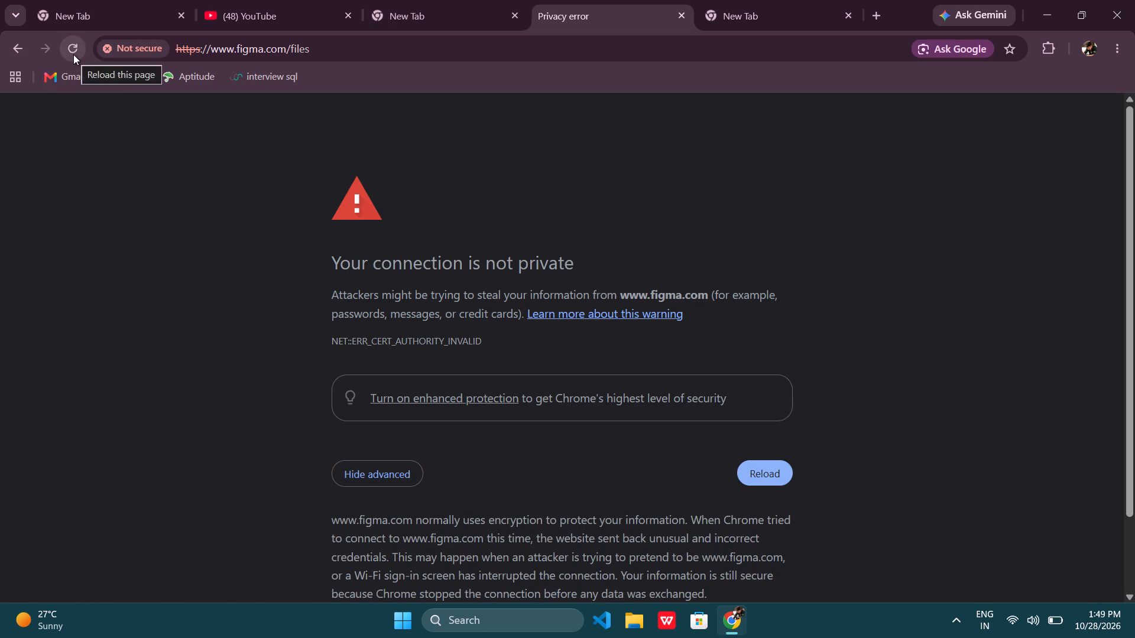
pyautogui.click(73, 54)
pyautogui.click(283, 277)
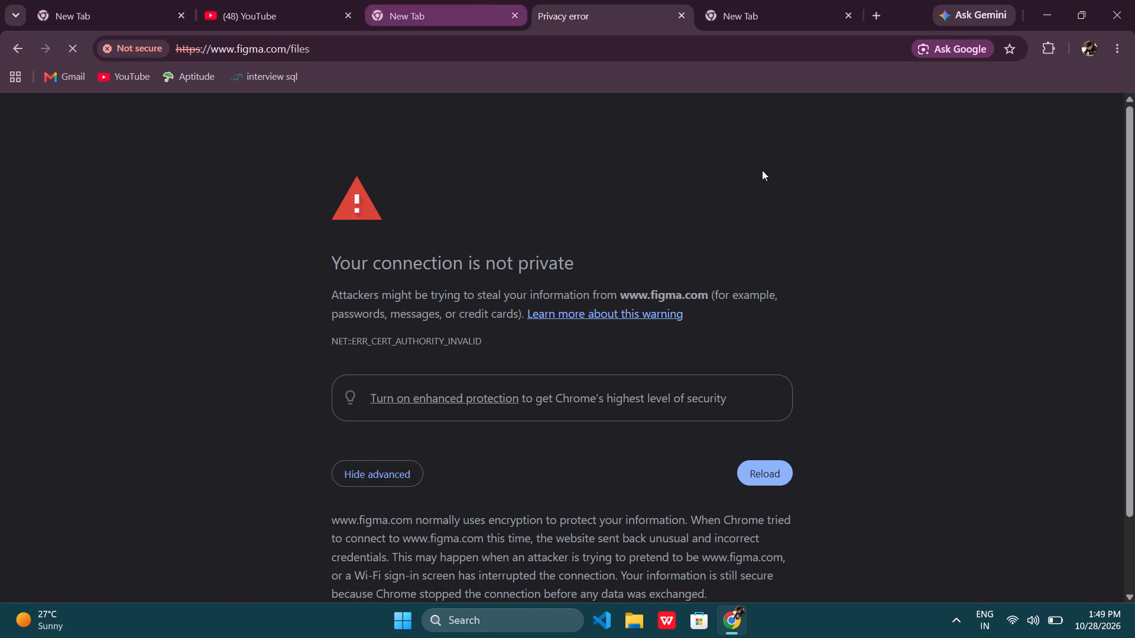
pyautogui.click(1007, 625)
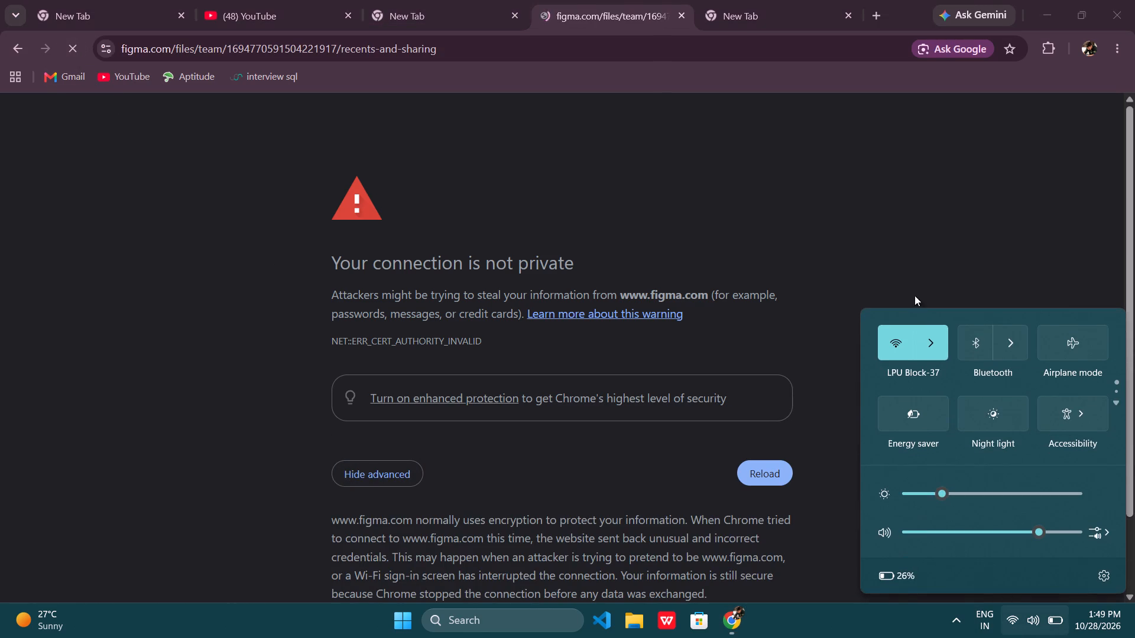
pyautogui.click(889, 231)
# Close the empty new tab between the YouTube and Figma tabs.
pyautogui.click(475, 1)
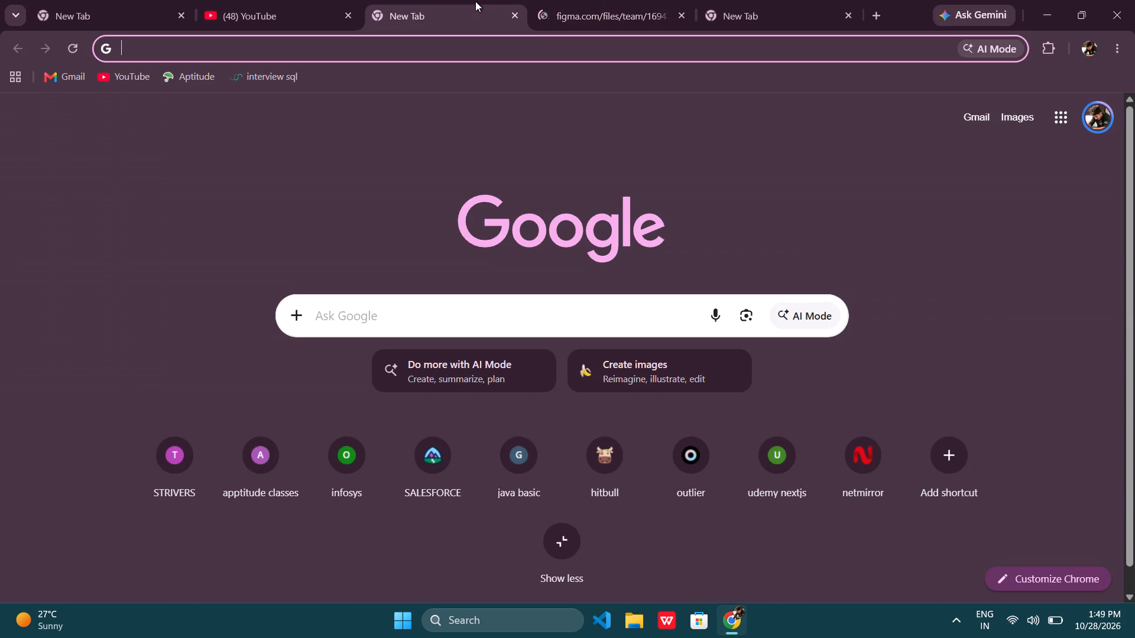
pyautogui.click(515, 16)
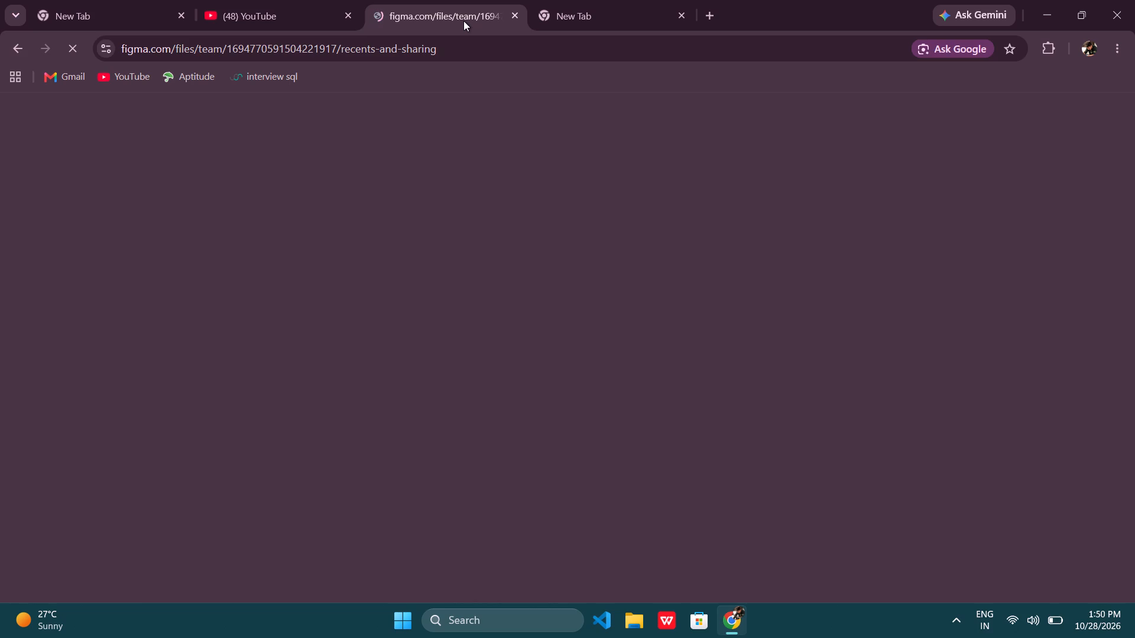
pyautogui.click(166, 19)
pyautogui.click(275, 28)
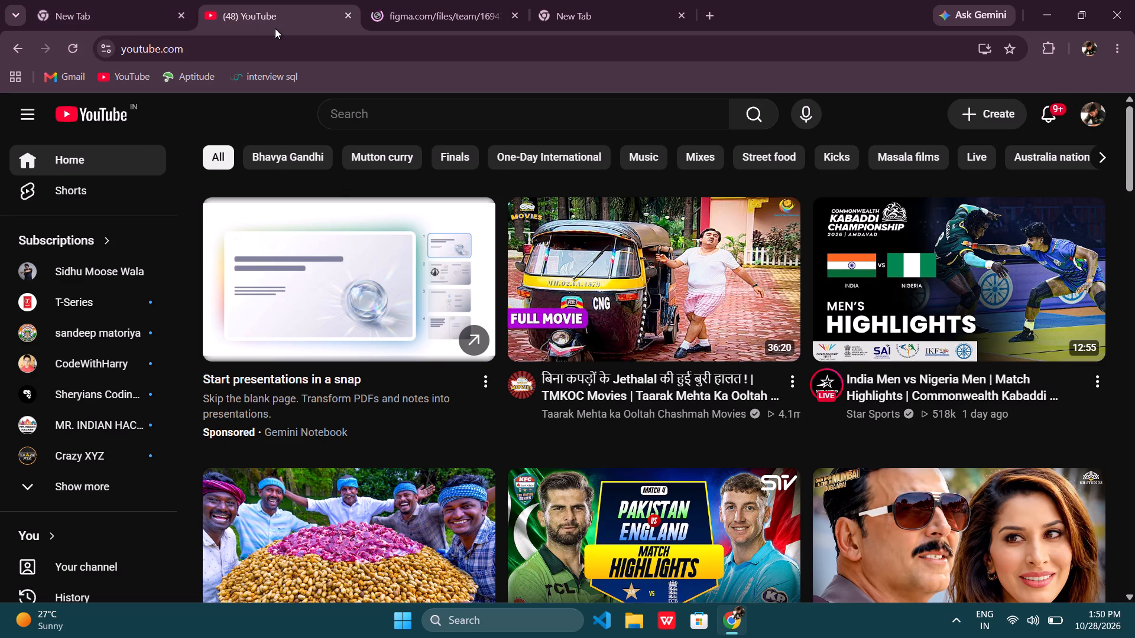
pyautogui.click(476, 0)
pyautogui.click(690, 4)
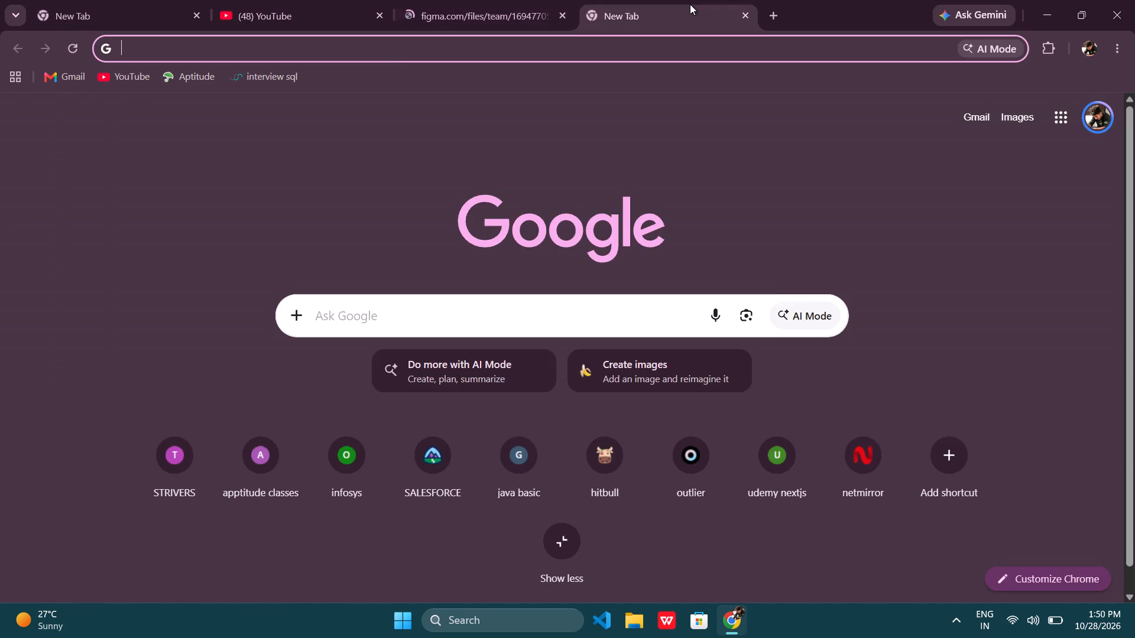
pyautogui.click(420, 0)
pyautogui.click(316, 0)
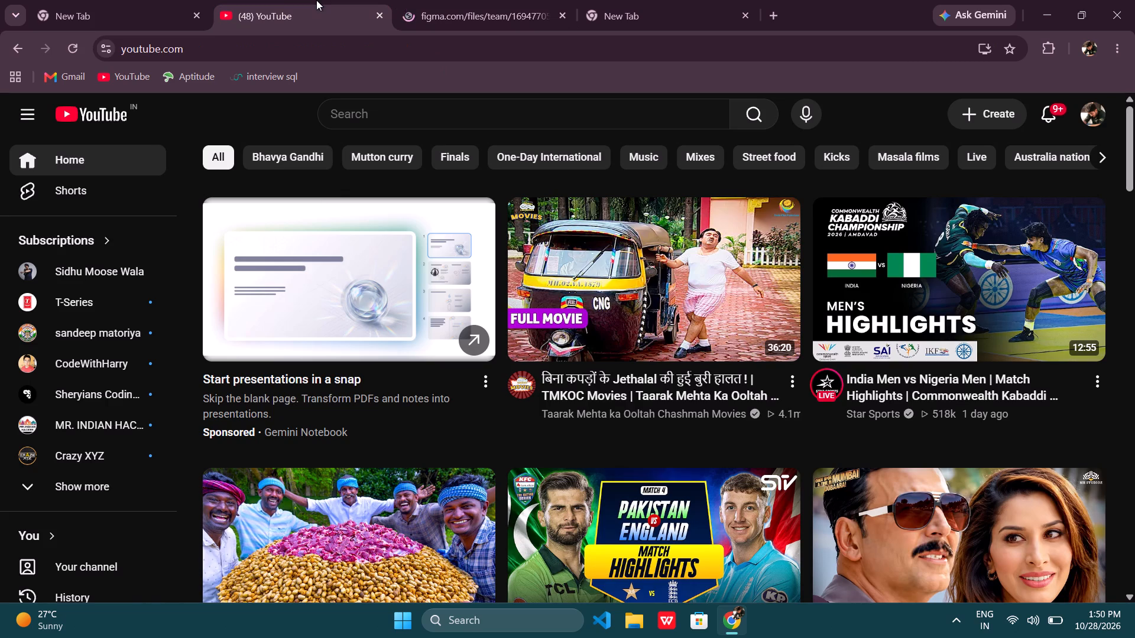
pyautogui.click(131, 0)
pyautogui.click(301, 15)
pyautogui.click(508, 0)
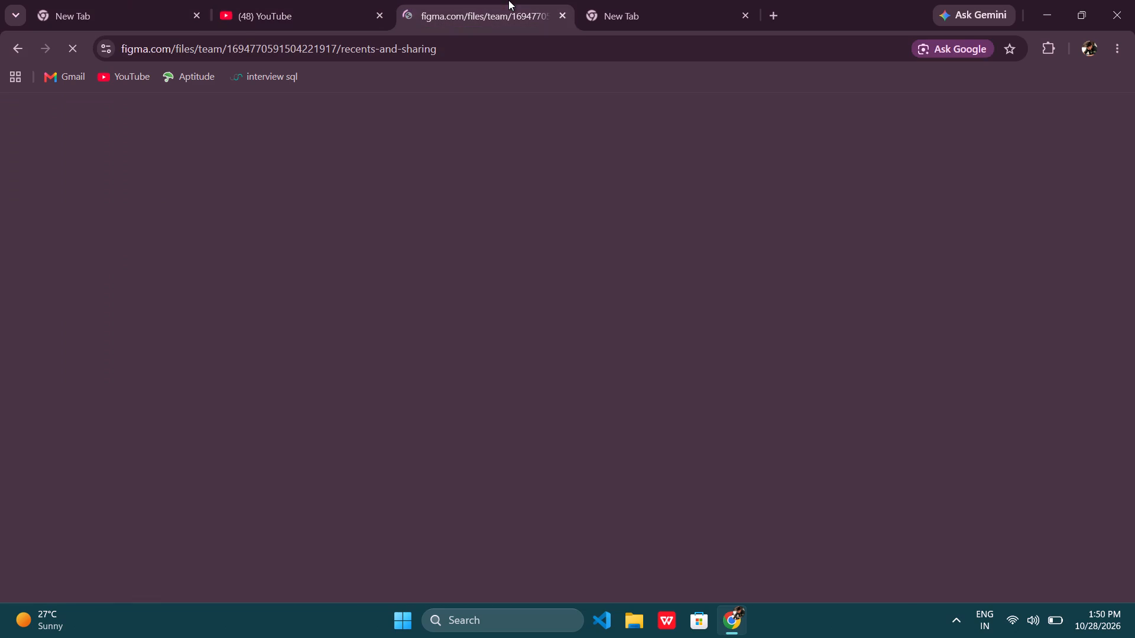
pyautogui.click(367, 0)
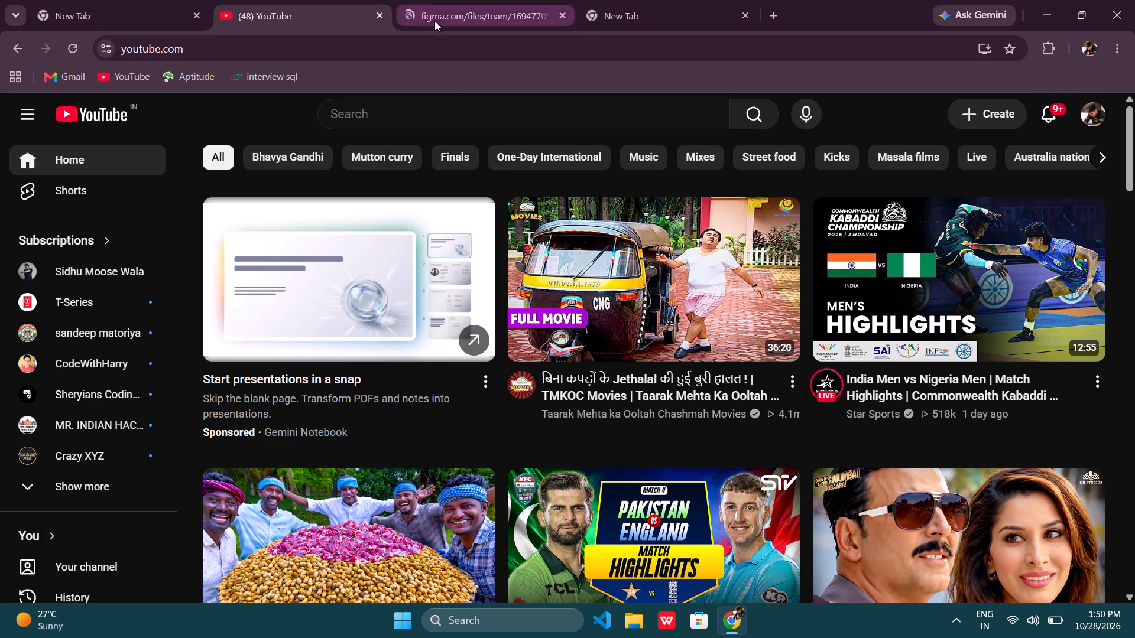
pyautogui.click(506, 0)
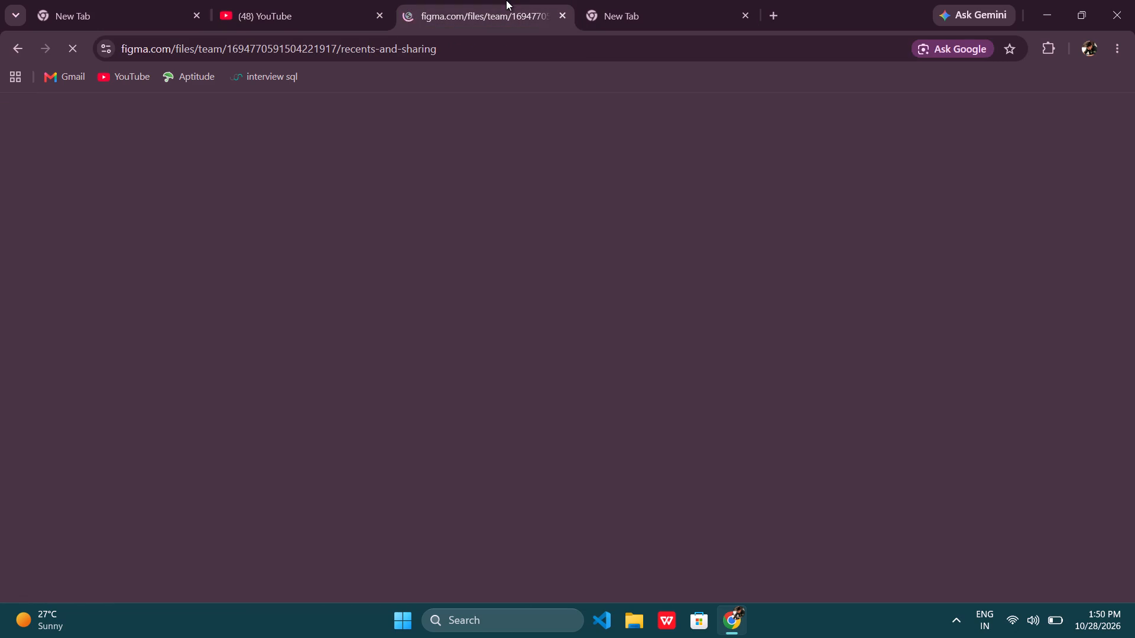
# Switch the computer's Wi-Fi connection to the LPU Wireless network.
pyautogui.click(1014, 624)
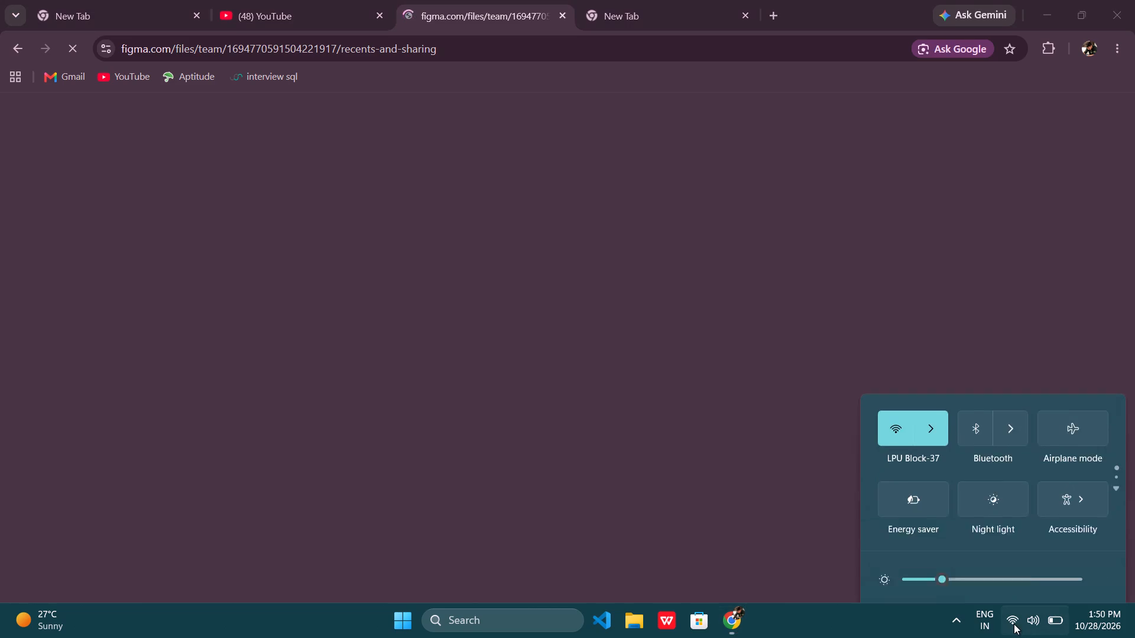
pyautogui.click(938, 354)
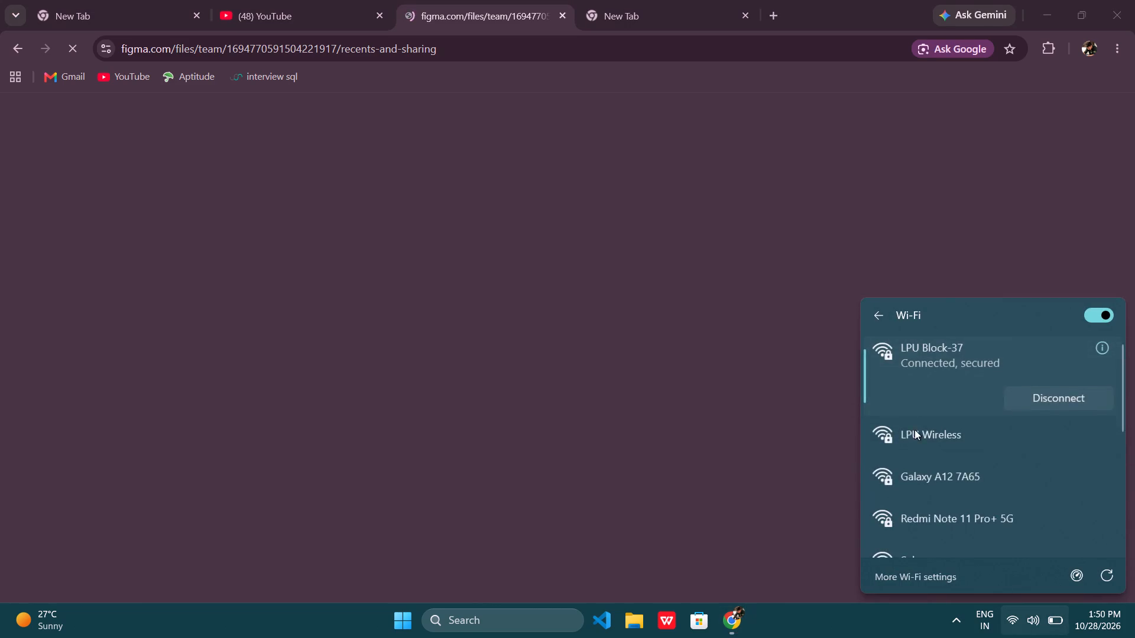
pyautogui.click(952, 443)
pyautogui.click(1027, 460)
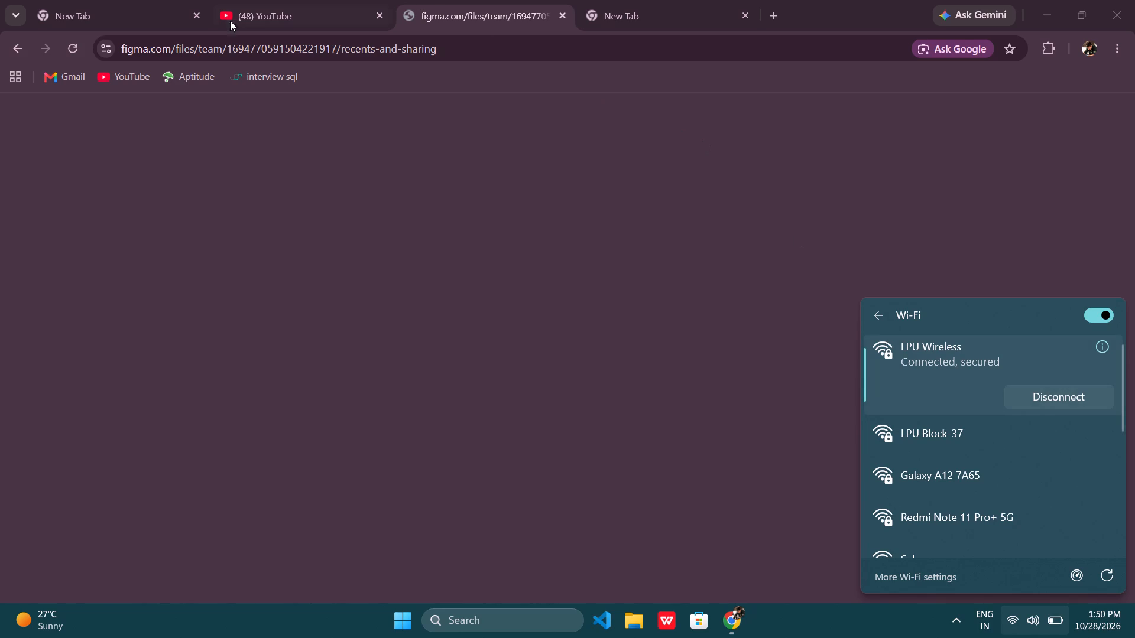
# Reload the Figma recents page.
pyautogui.click(72, 53)
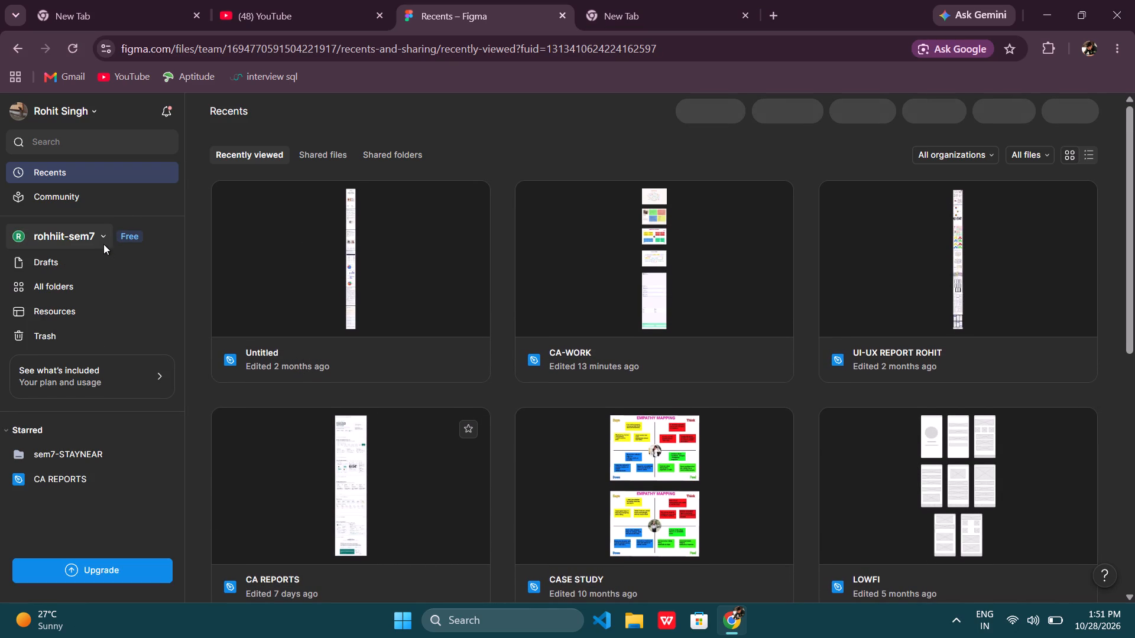
# Open the CA-WORK design file from the recently viewed files.
pyautogui.click(654, 333)
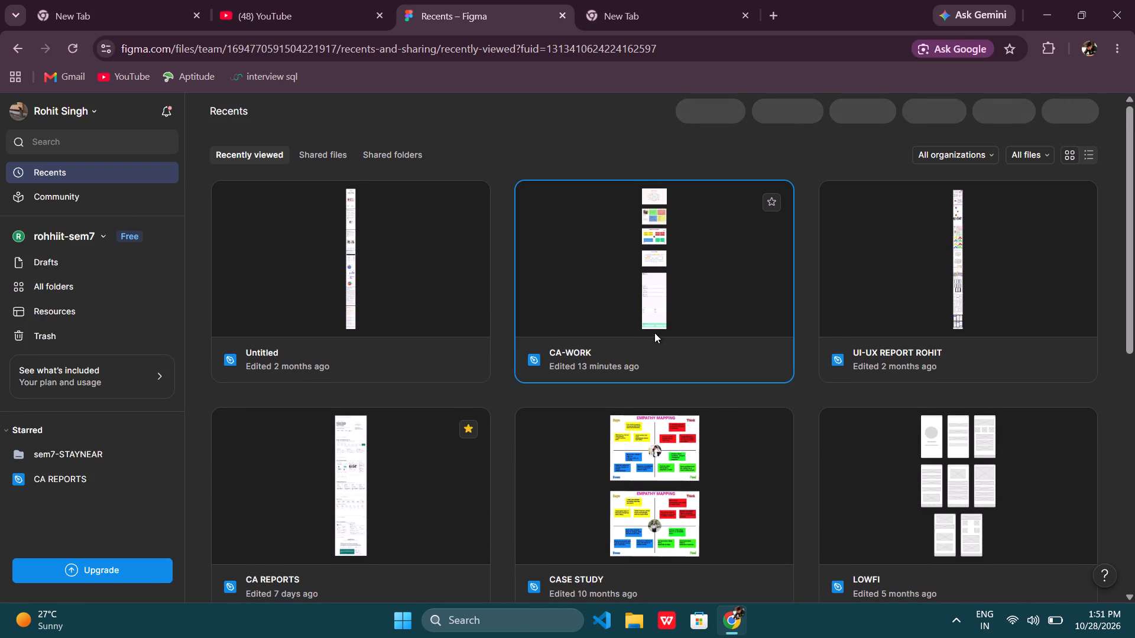
pyautogui.doubleClick(608, 333)
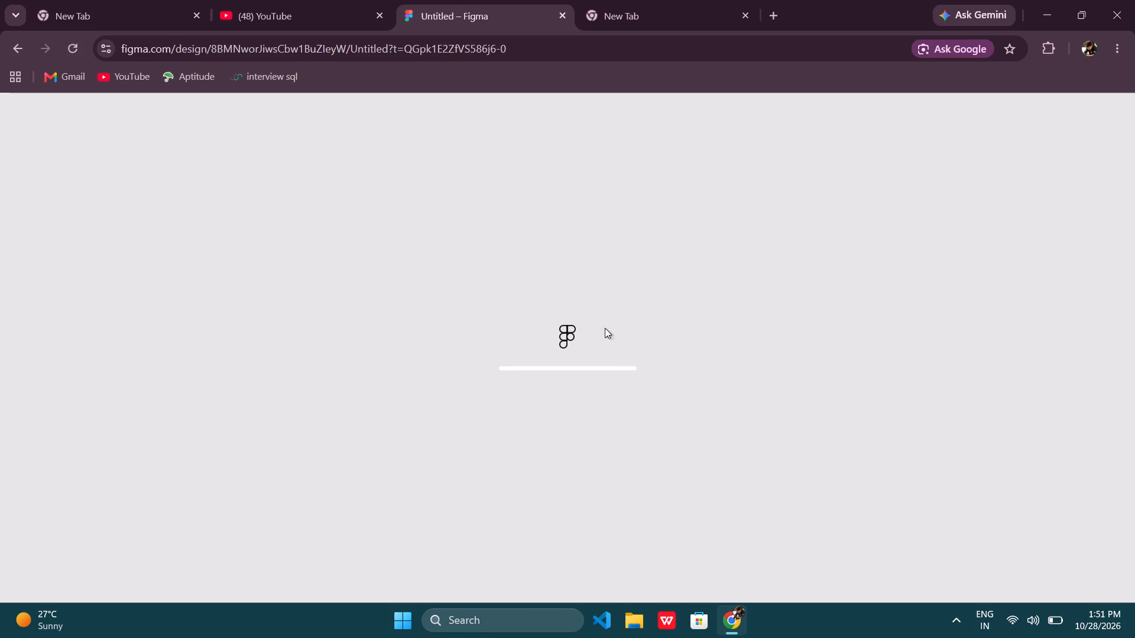
# Close the two empty New Tab pages, keeping YouTube open, and return to the Figma file.
pyautogui.click(655, 14)
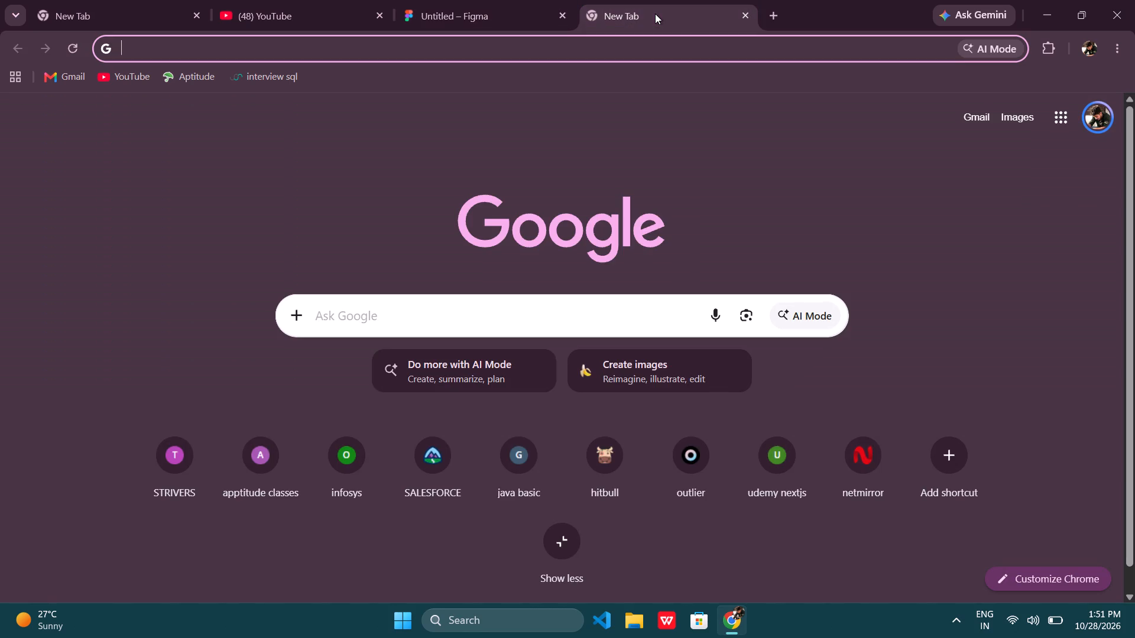
pyautogui.click(743, 13)
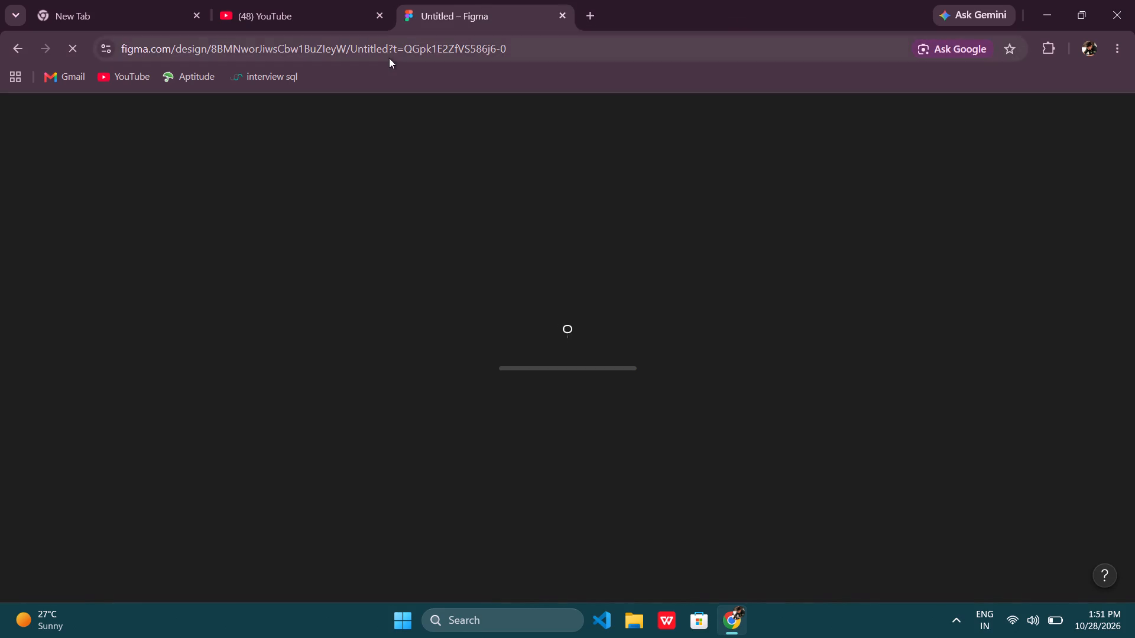
pyautogui.click(268, 1)
pyautogui.click(141, 0)
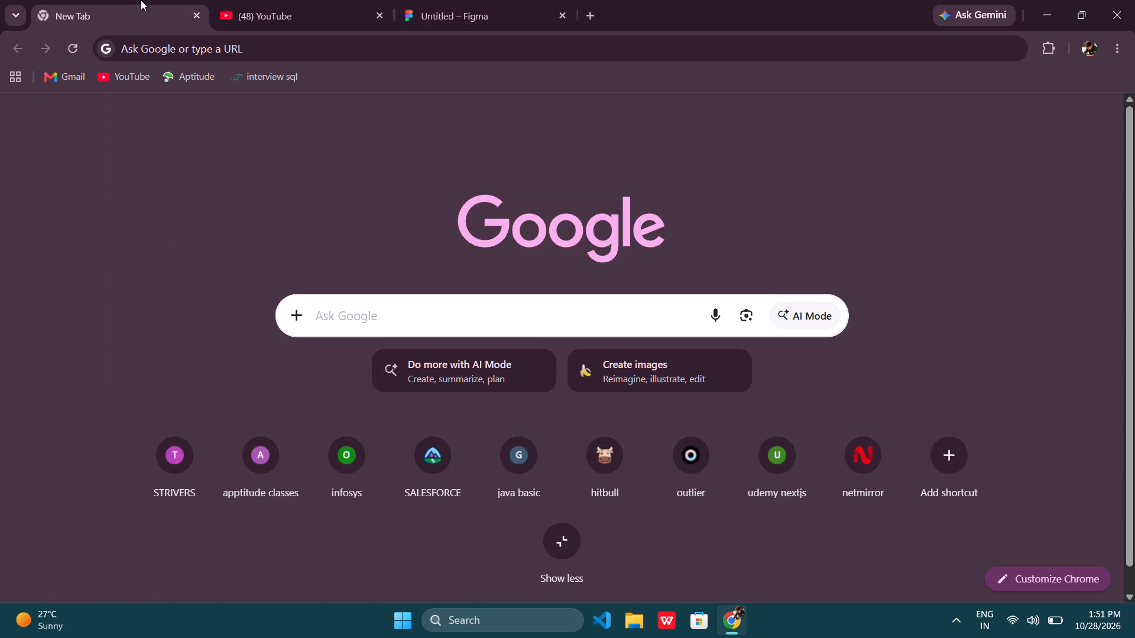
pyautogui.click(186, 15)
pyautogui.click(199, 15)
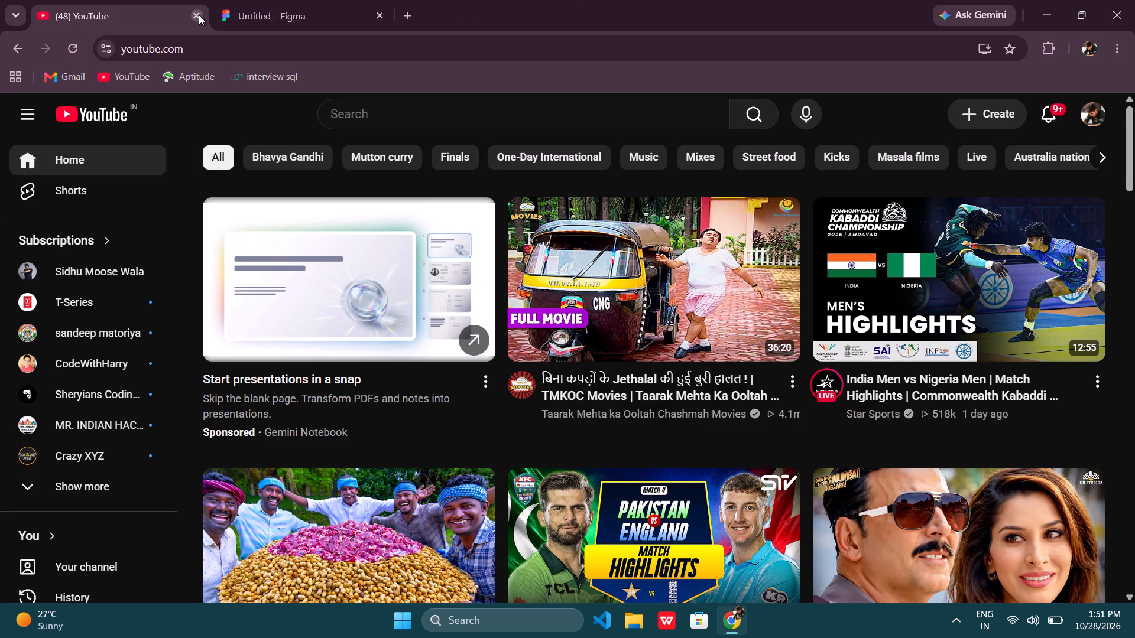
pyautogui.click(313, 18)
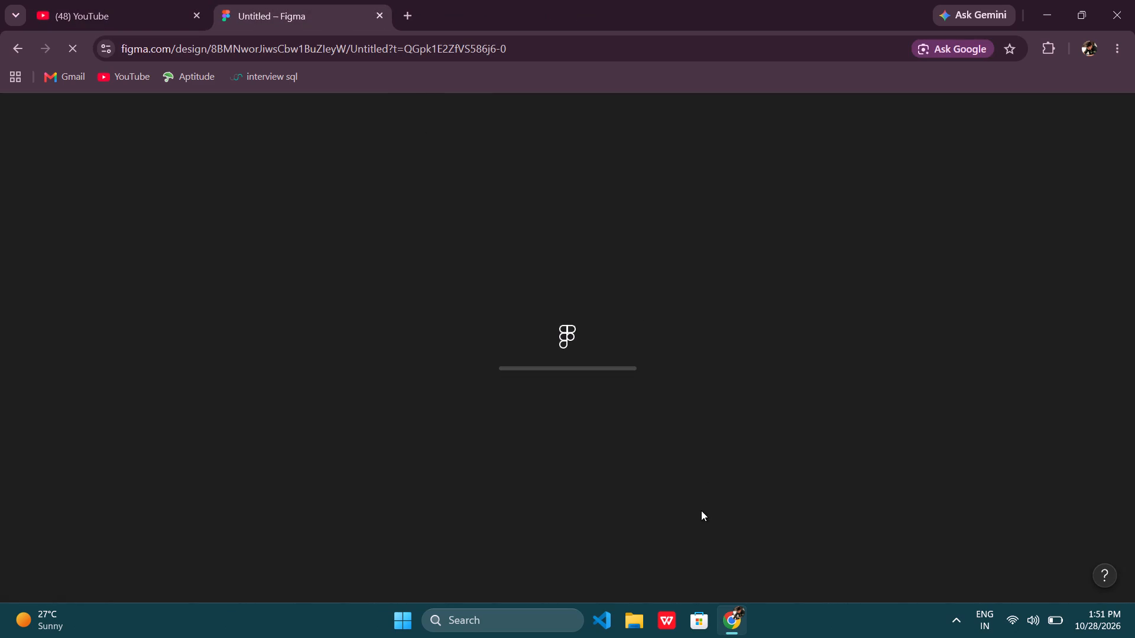
# Launch the WhatsApp desktop app.
pyautogui.click(413, 607)
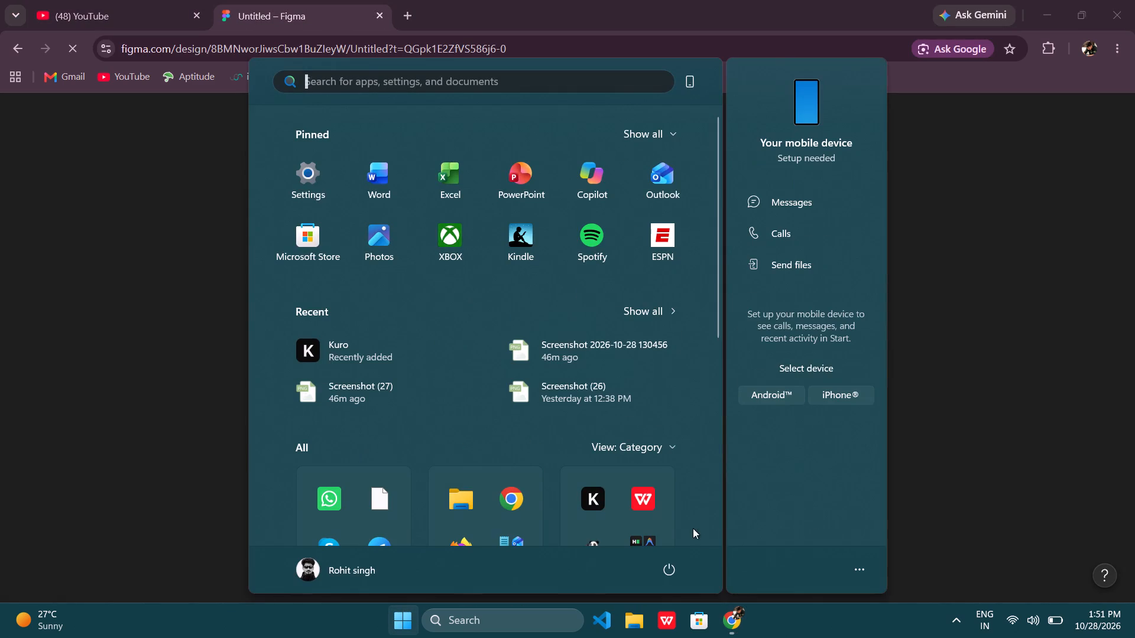
pyautogui.click(333, 494)
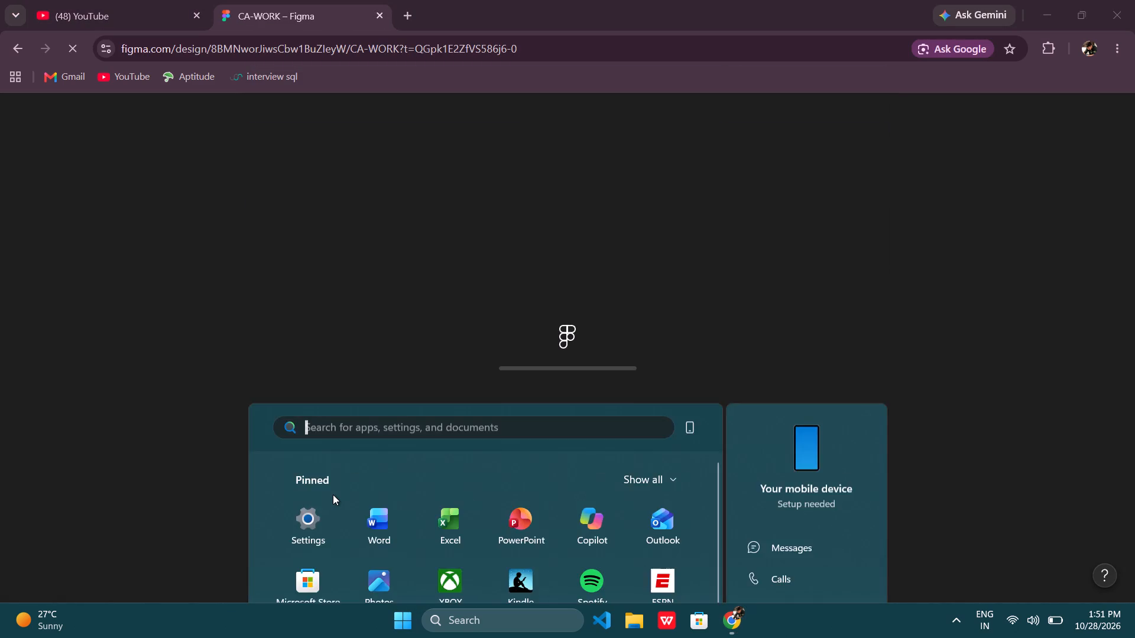
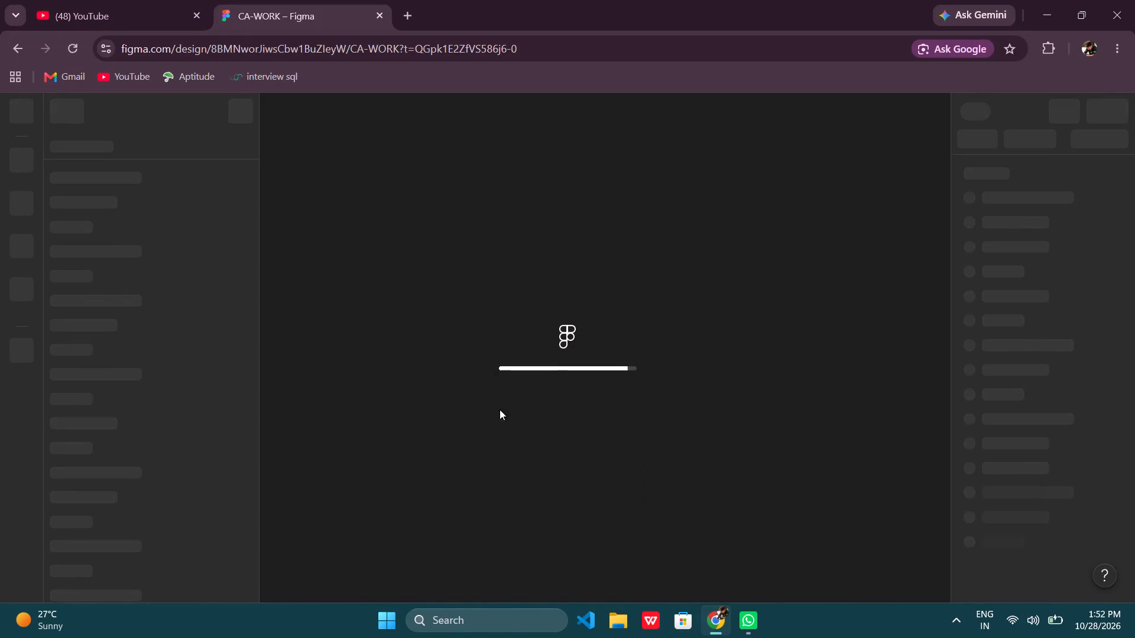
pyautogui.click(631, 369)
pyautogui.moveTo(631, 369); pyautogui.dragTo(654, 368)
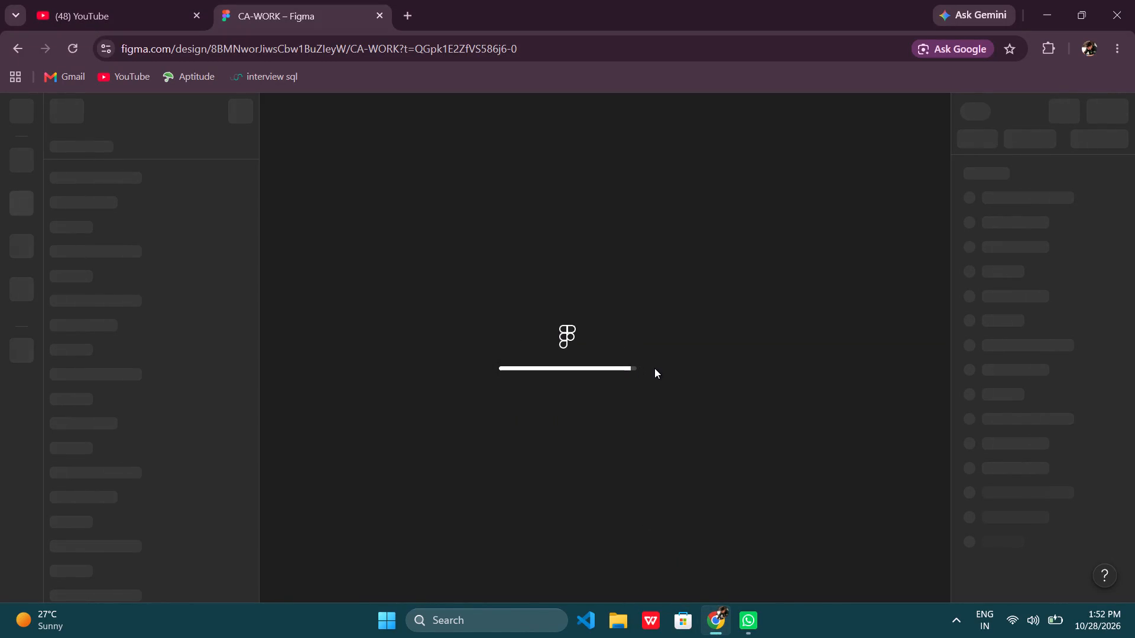
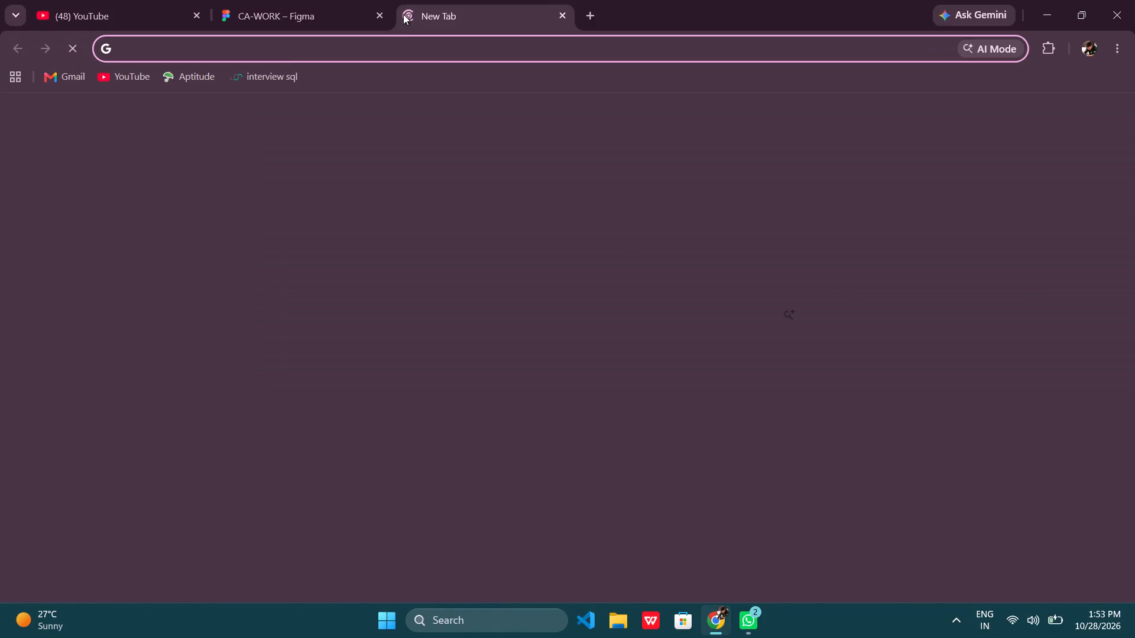
# Open chatgpt.com in the new browser tab.
pyautogui.write('ch')
pyautogui.press('Return')
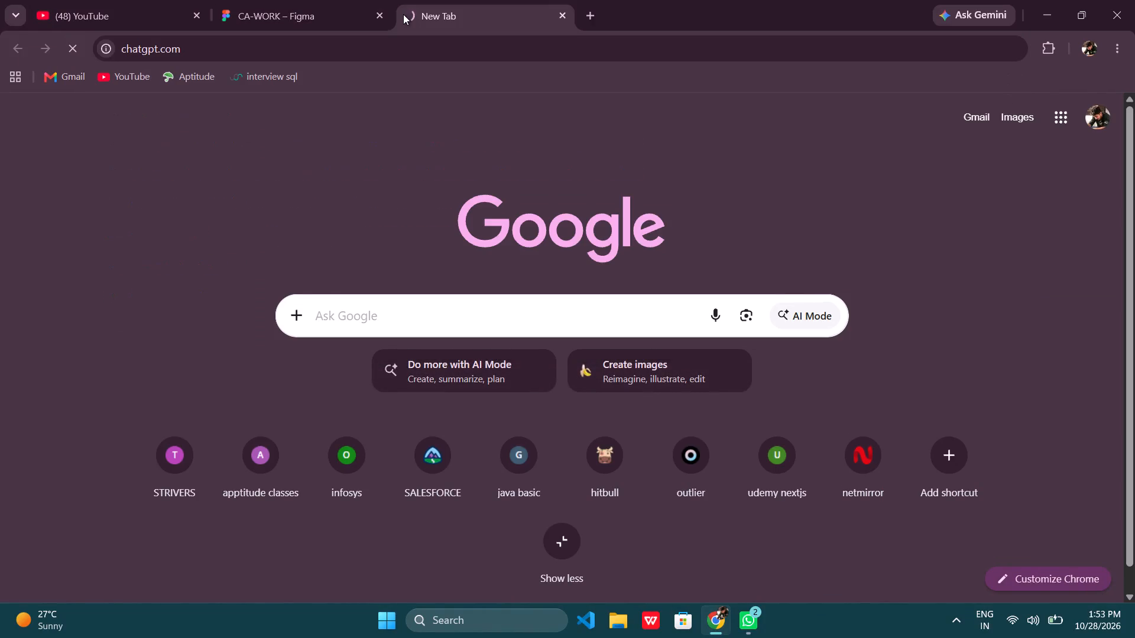
# Open the India Men vs Nigeria Men kabaddi highlights video on YouTube and play it with the sound muted.
pyautogui.click(319, 0)
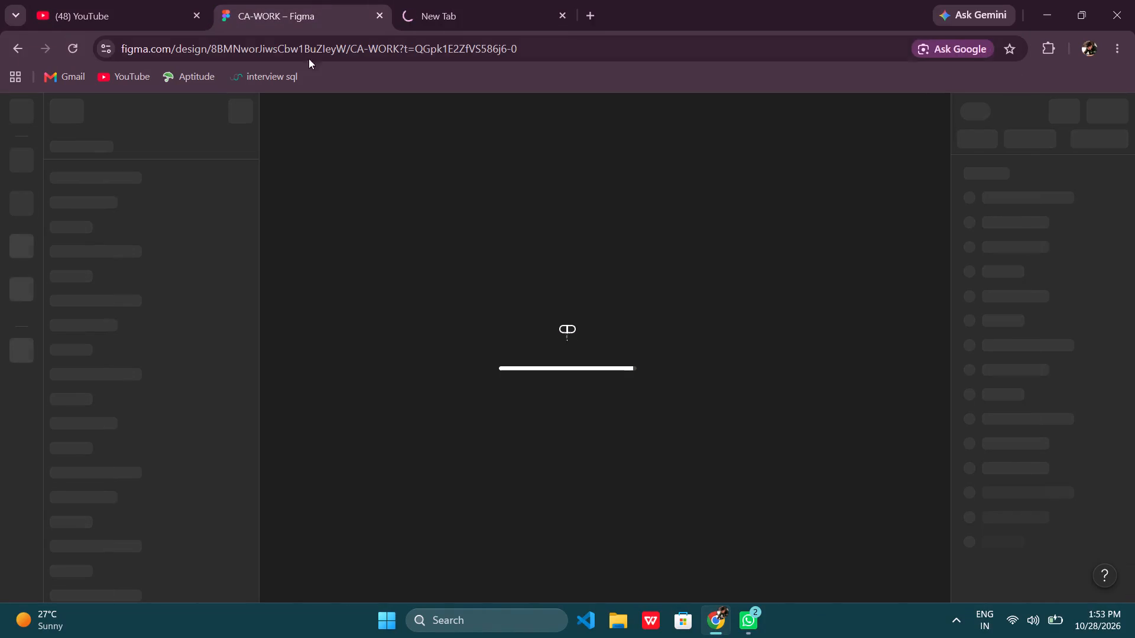
pyautogui.click(186, 0)
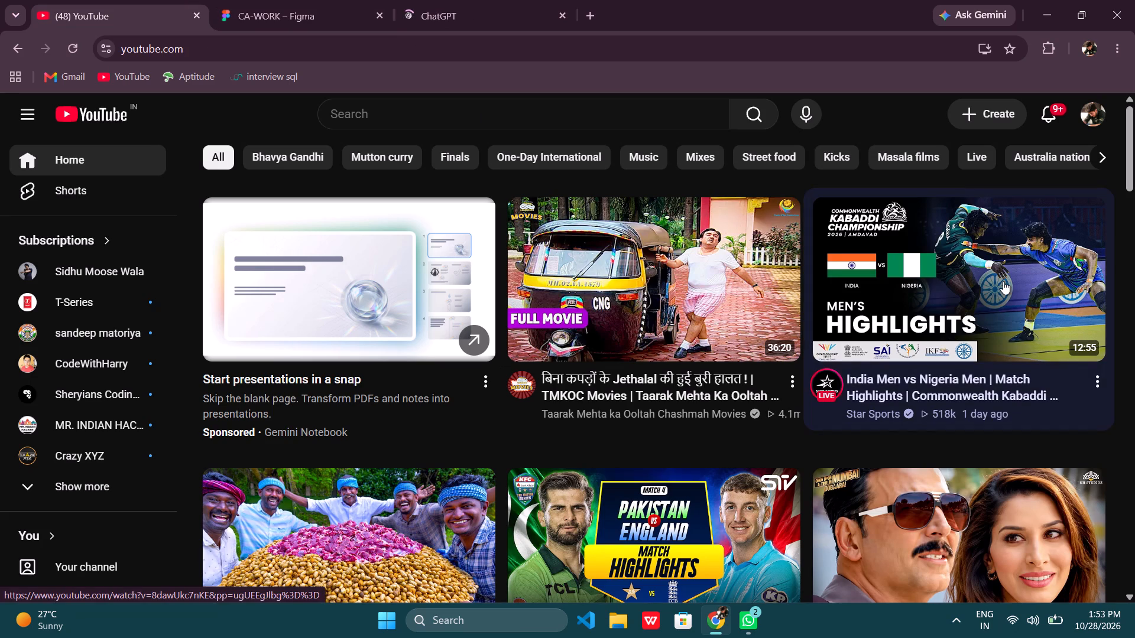
pyautogui.click(1003, 281)
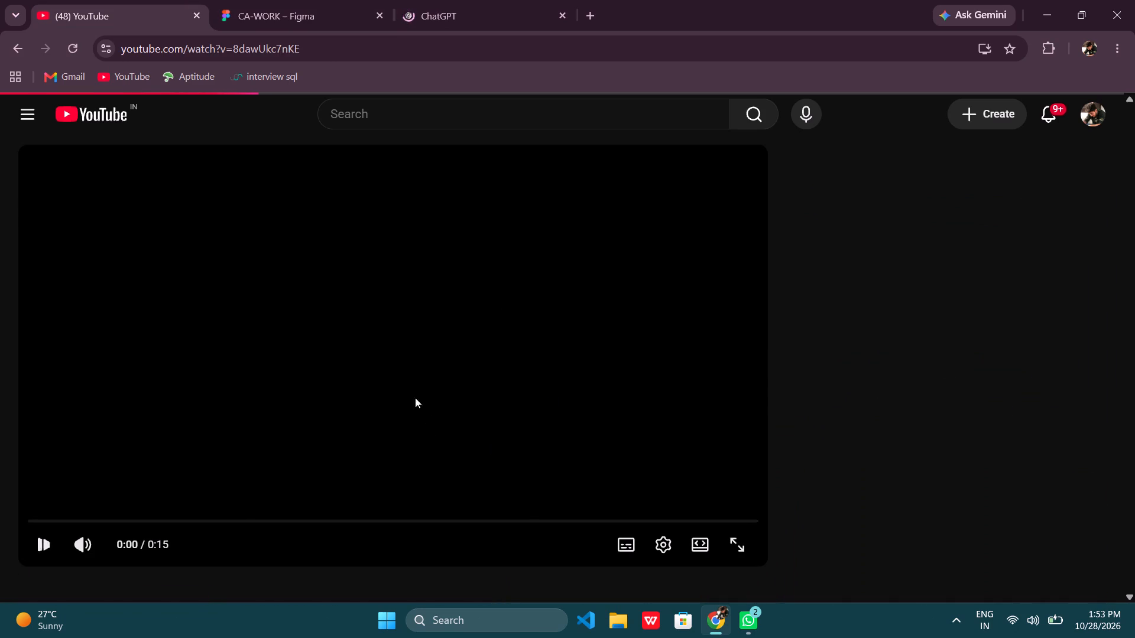
pyautogui.click(85, 541)
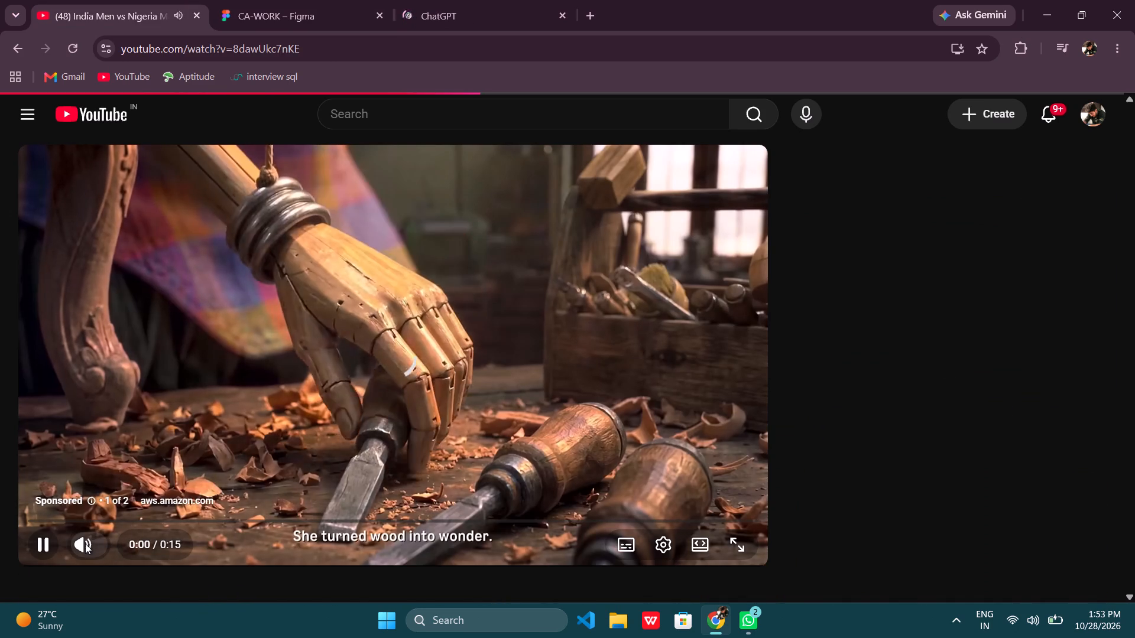
pyautogui.click(82, 542)
pyautogui.click(349, 326)
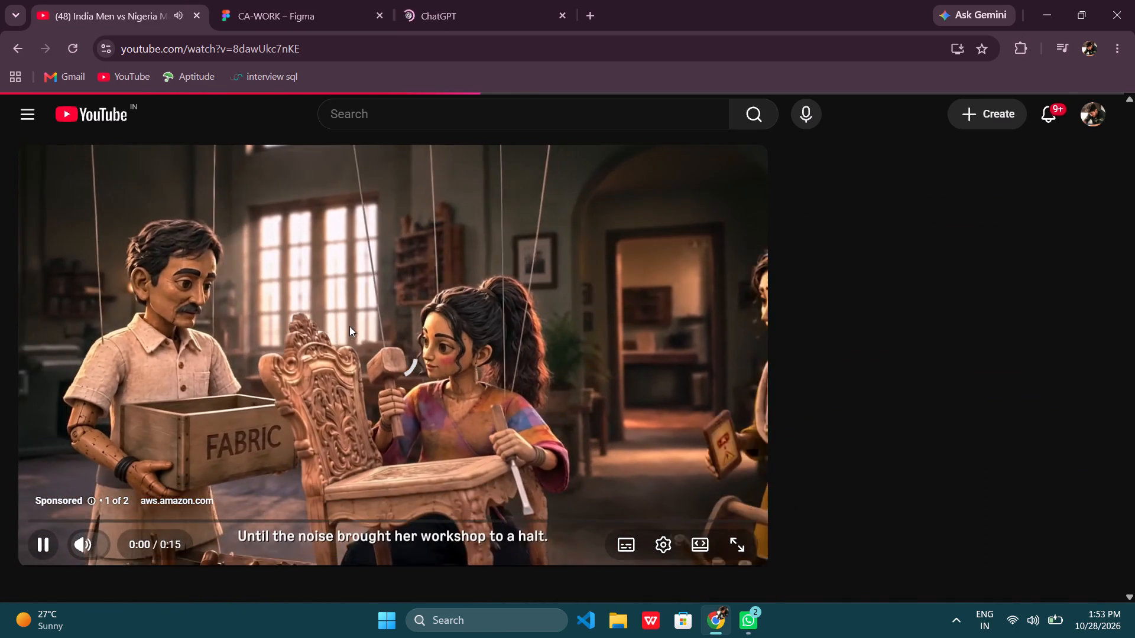
pyautogui.press('space')
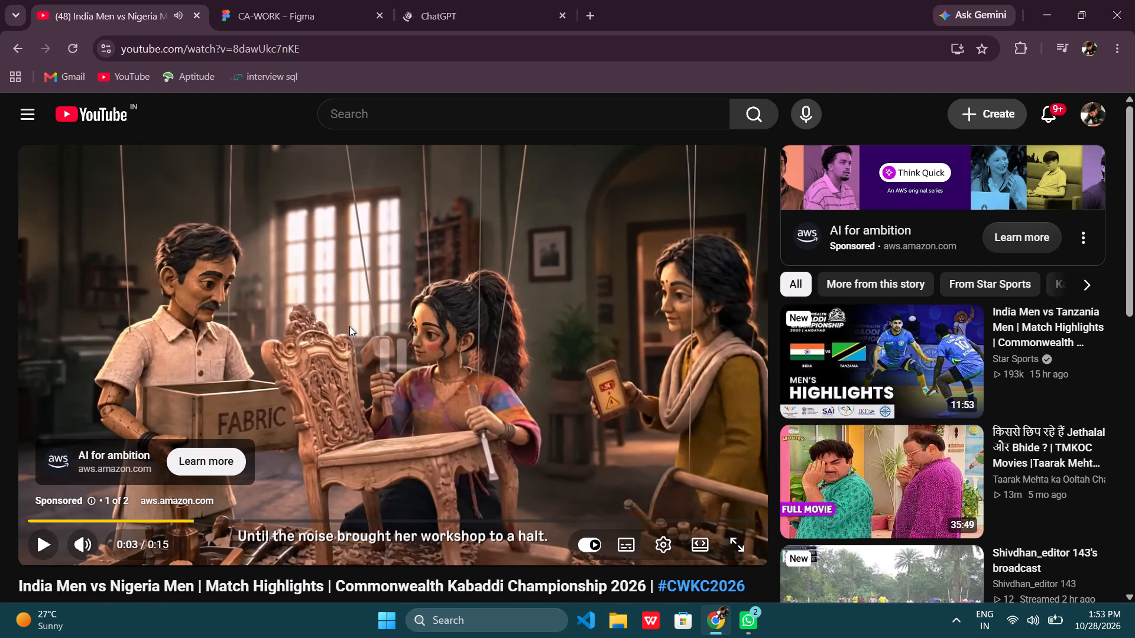
pyautogui.click(83, 545)
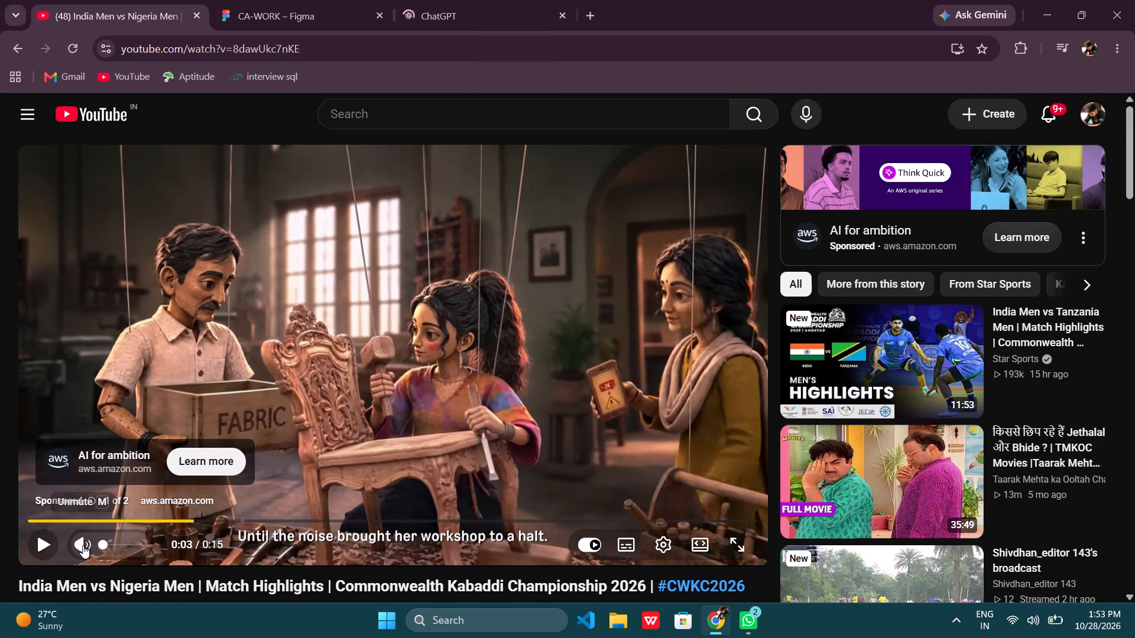
pyautogui.click(43, 543)
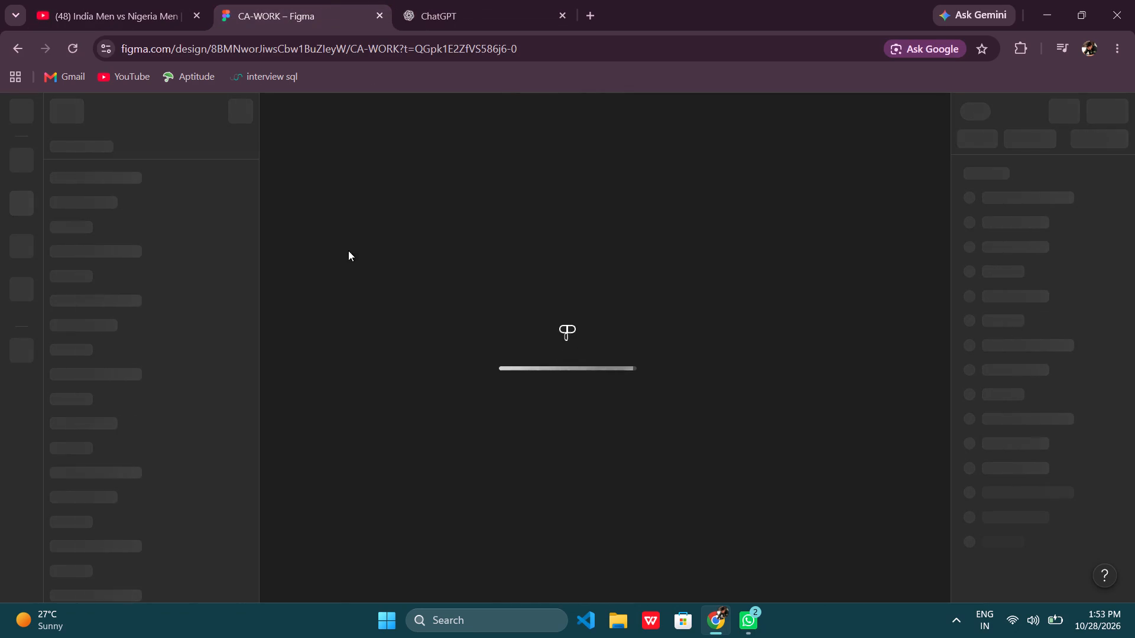
pyautogui.click(82, 51)
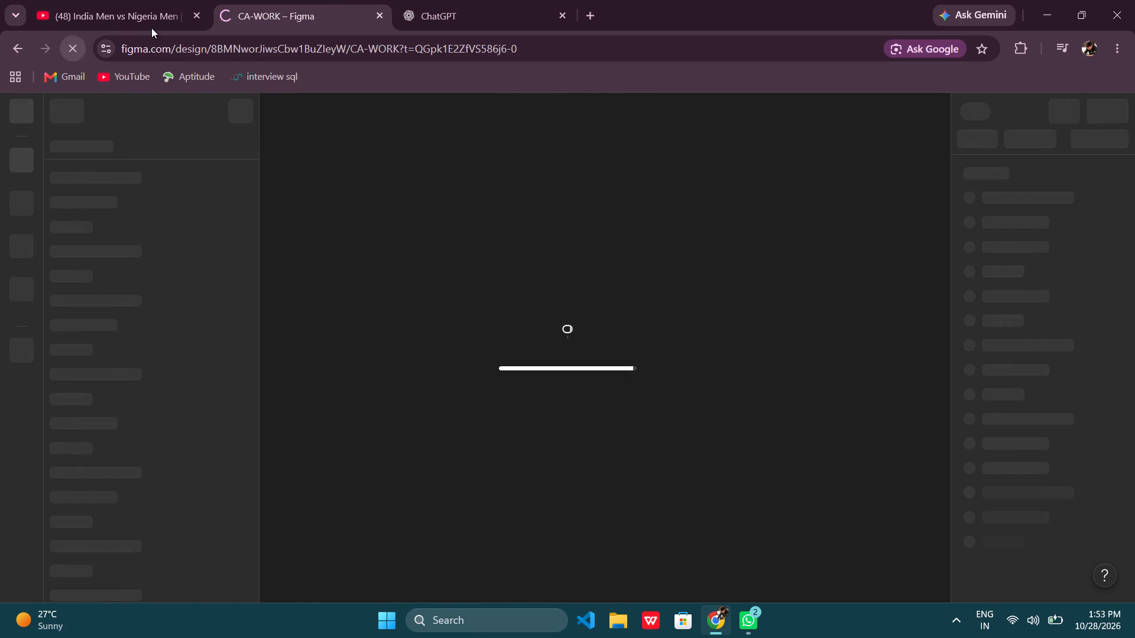
# Skip the advertisement on the kabaddi highlights video and watch its opening, seeking back and forth through the team introductions.
pyautogui.click(157, 0)
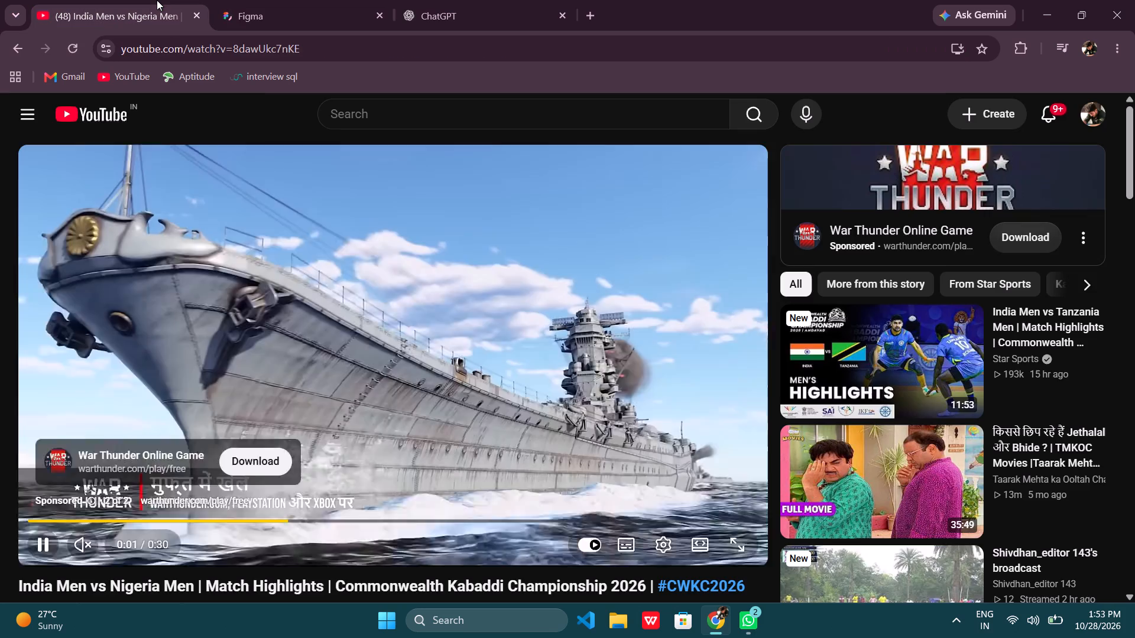
pyautogui.click(706, 496)
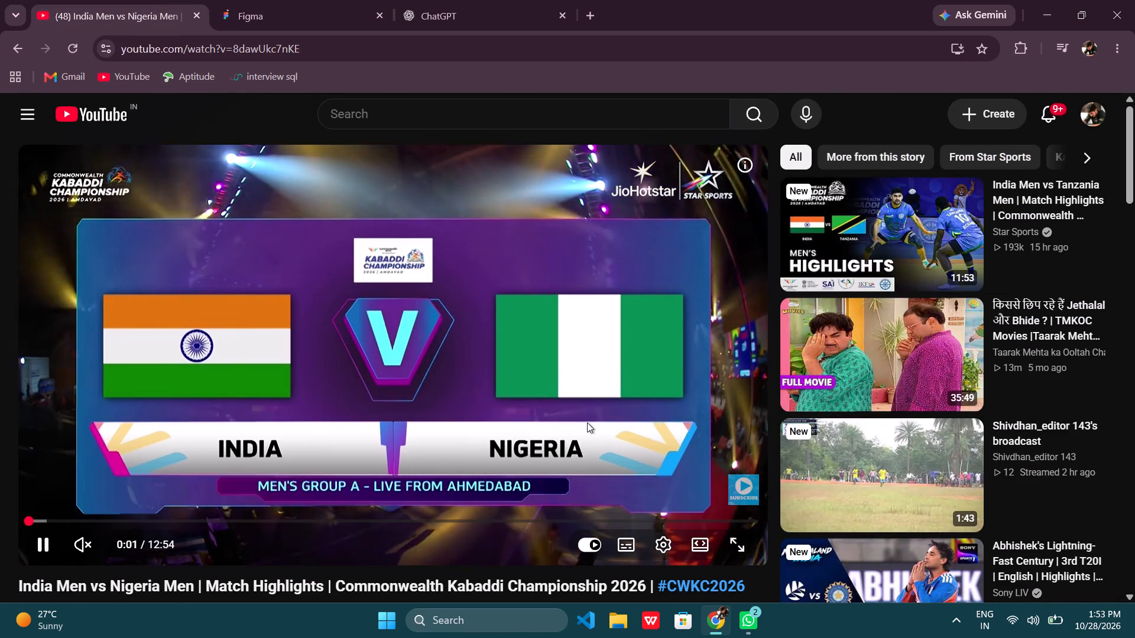
pyautogui.press('Right')
pyautogui.press('Right')
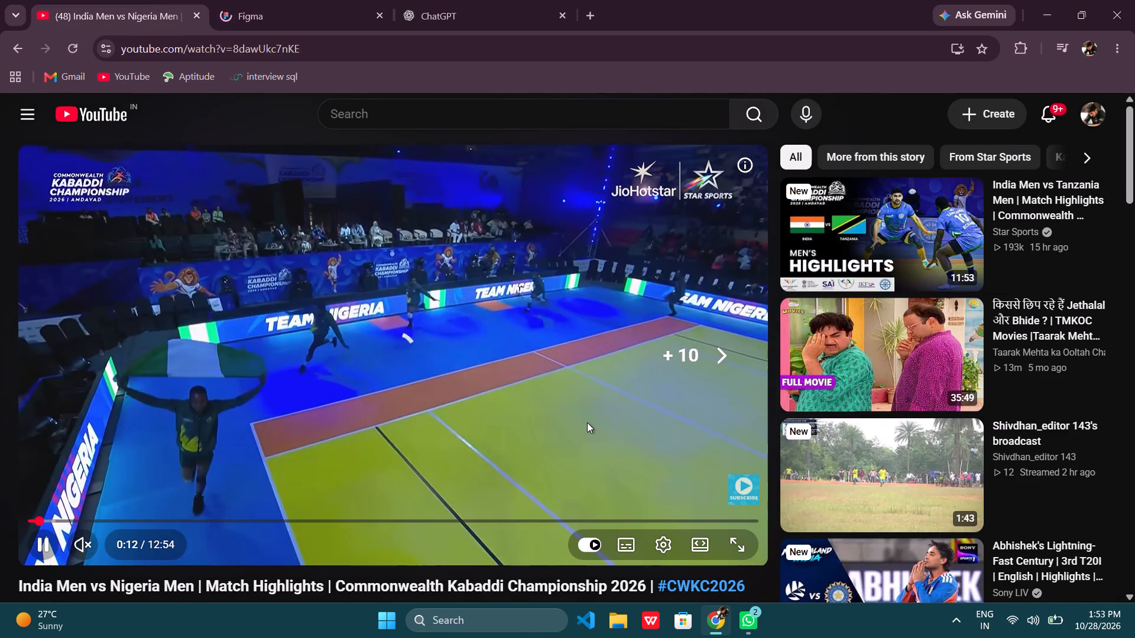
pyautogui.press('Left')
pyautogui.press('Left')
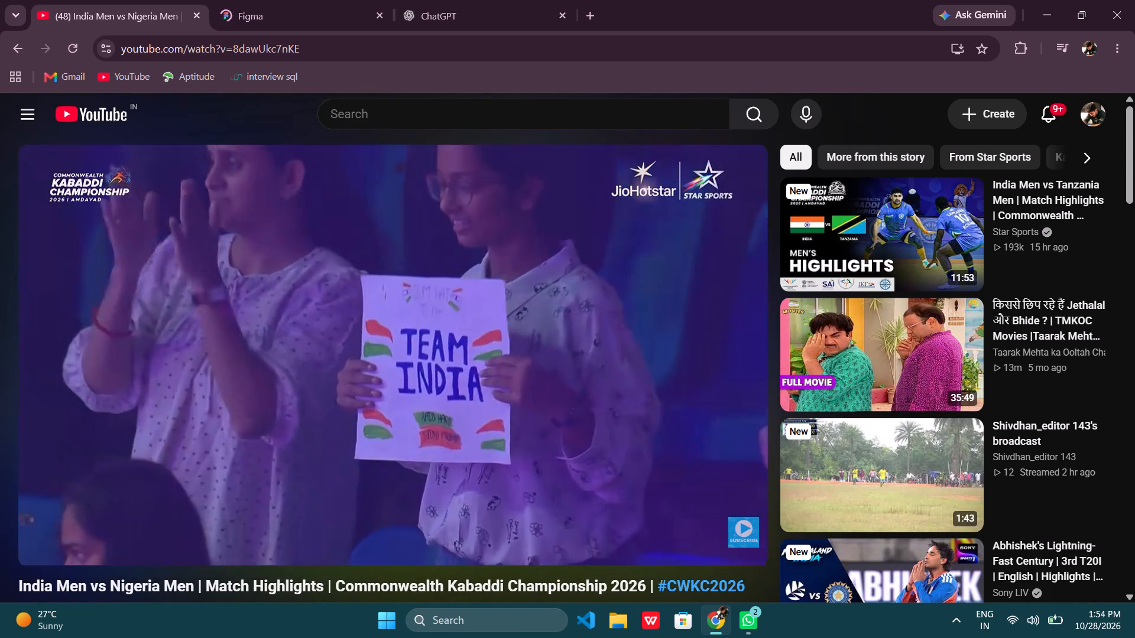
pyautogui.press('Right')
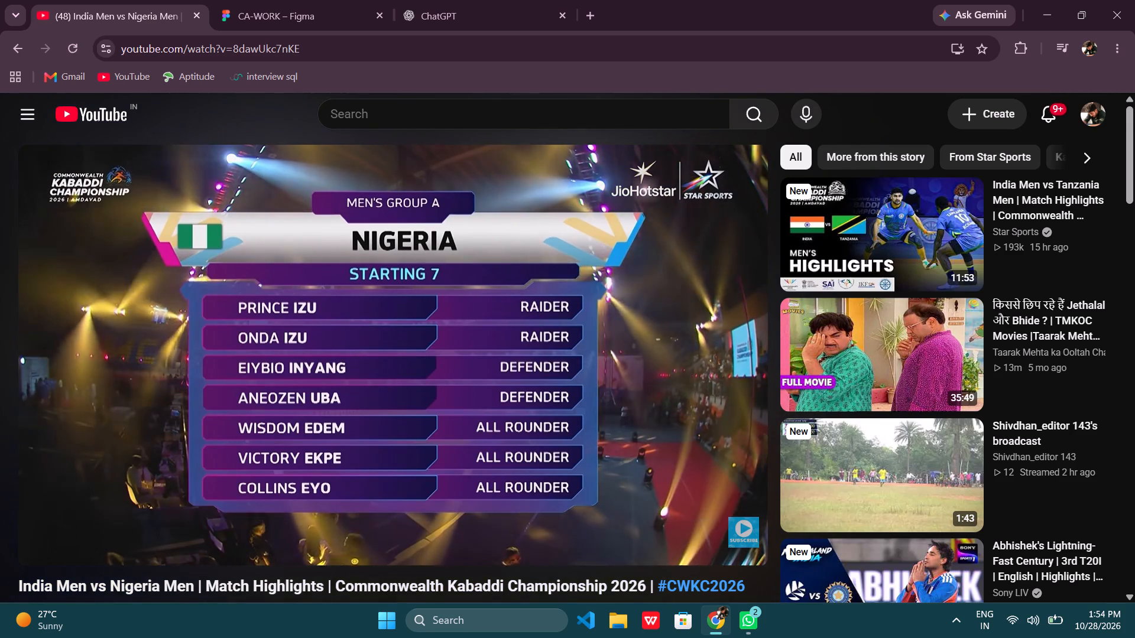
pyautogui.press('Right')
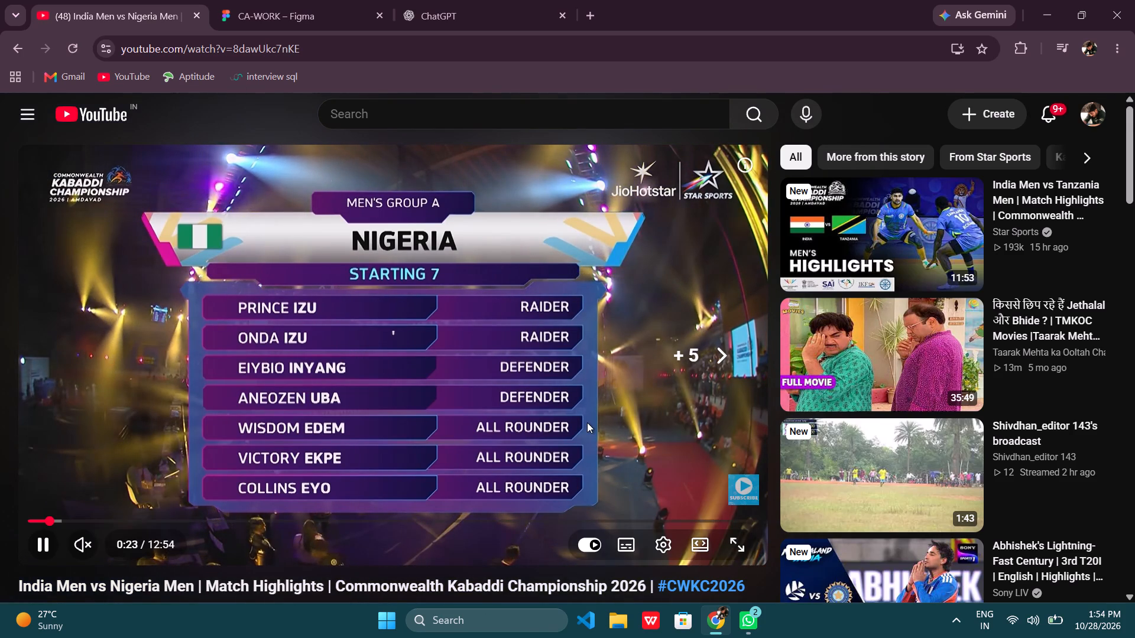
pyautogui.press('Right')
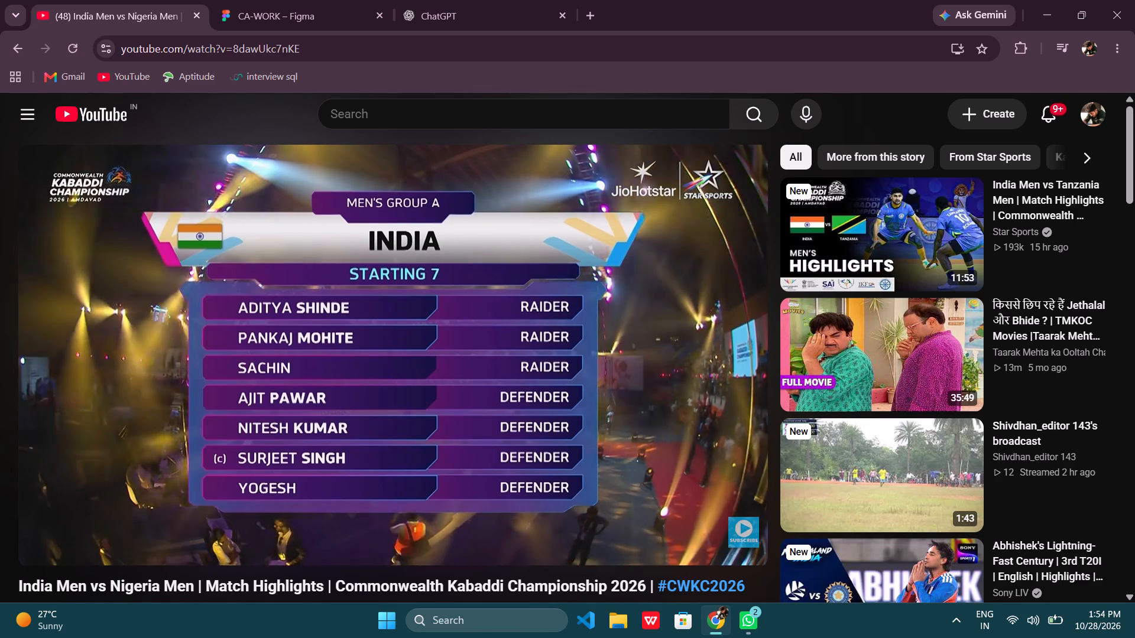
pyautogui.press('Right')
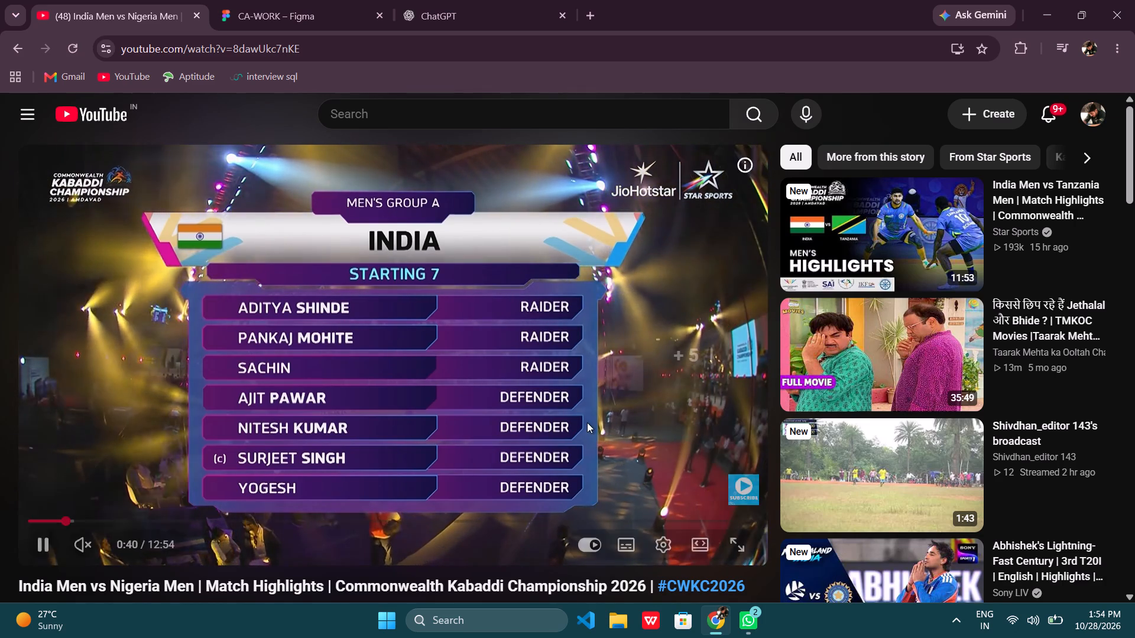
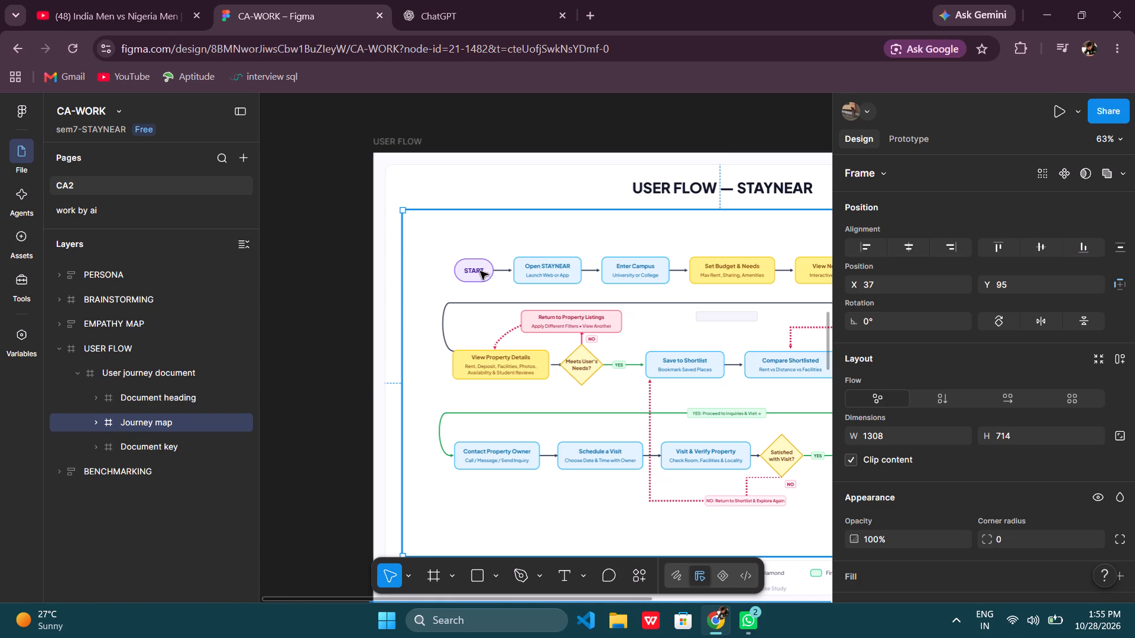
pyautogui.moveTo(404, 211); pyautogui.dragTo(380, 202)
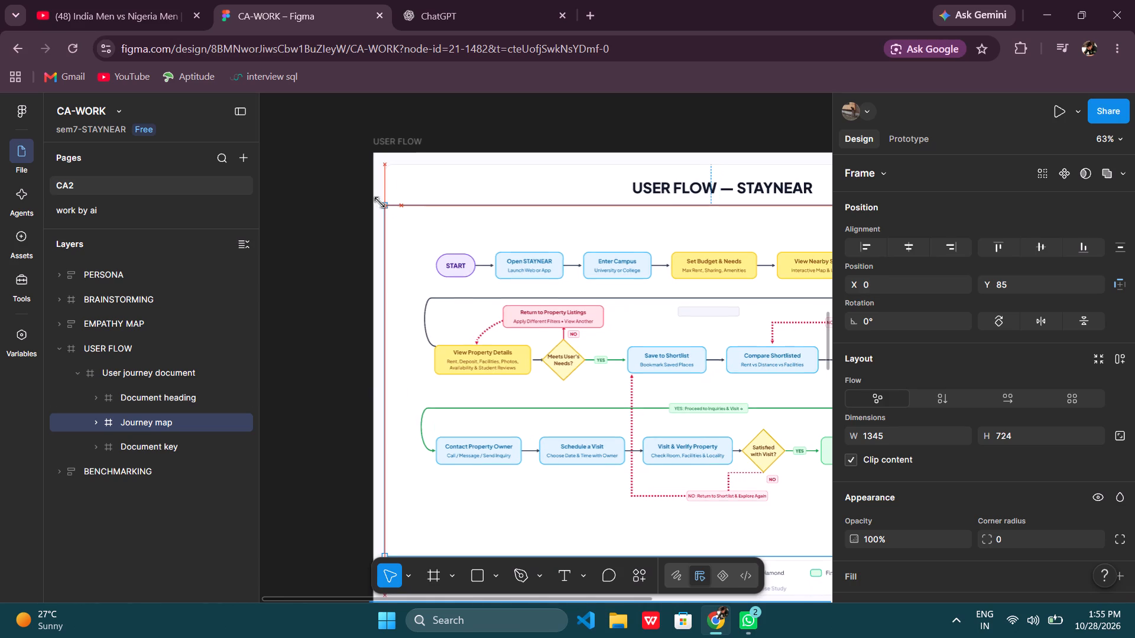
pyautogui.moveTo(380, 202); pyautogui.dragTo(369, 180)
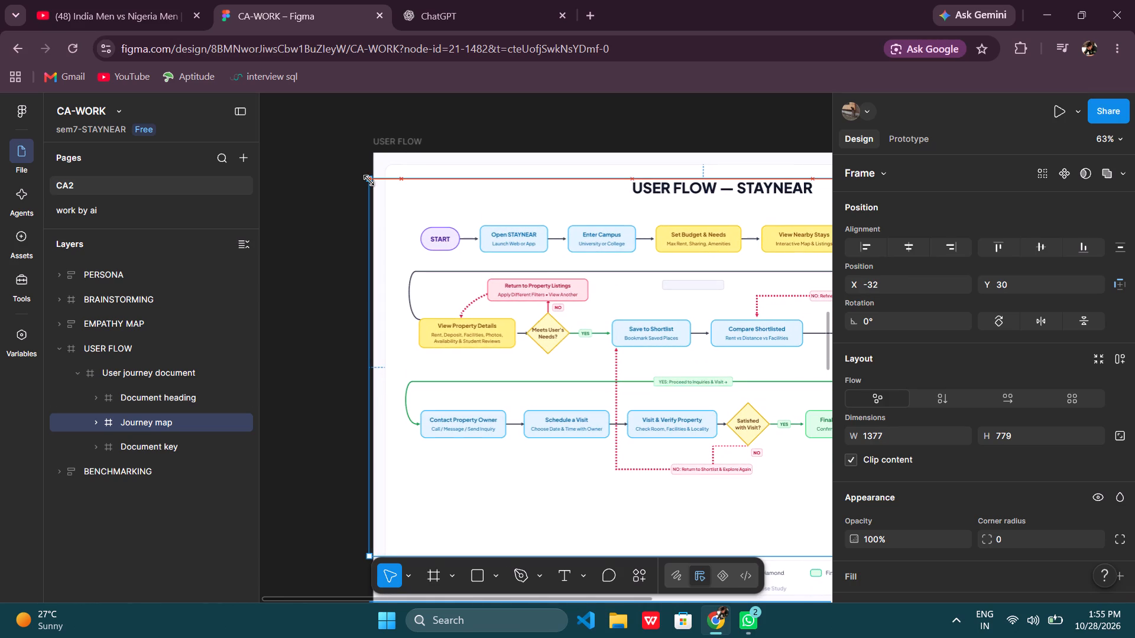
pyautogui.moveTo(369, 180); pyautogui.dragTo(354, 178)
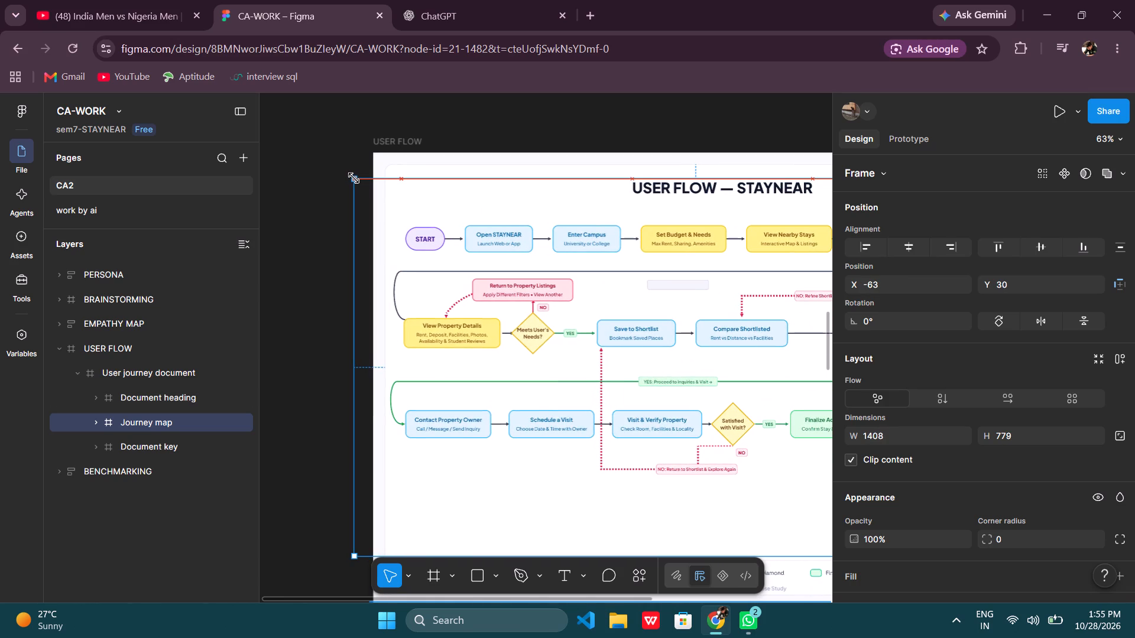
pyautogui.moveTo(354, 178); pyautogui.dragTo(355, 178)
# Resize the Journey map frame from its lower-right corner and right edge to about 1551 × 764.
pyautogui.hscroll(-2, 355, 178)
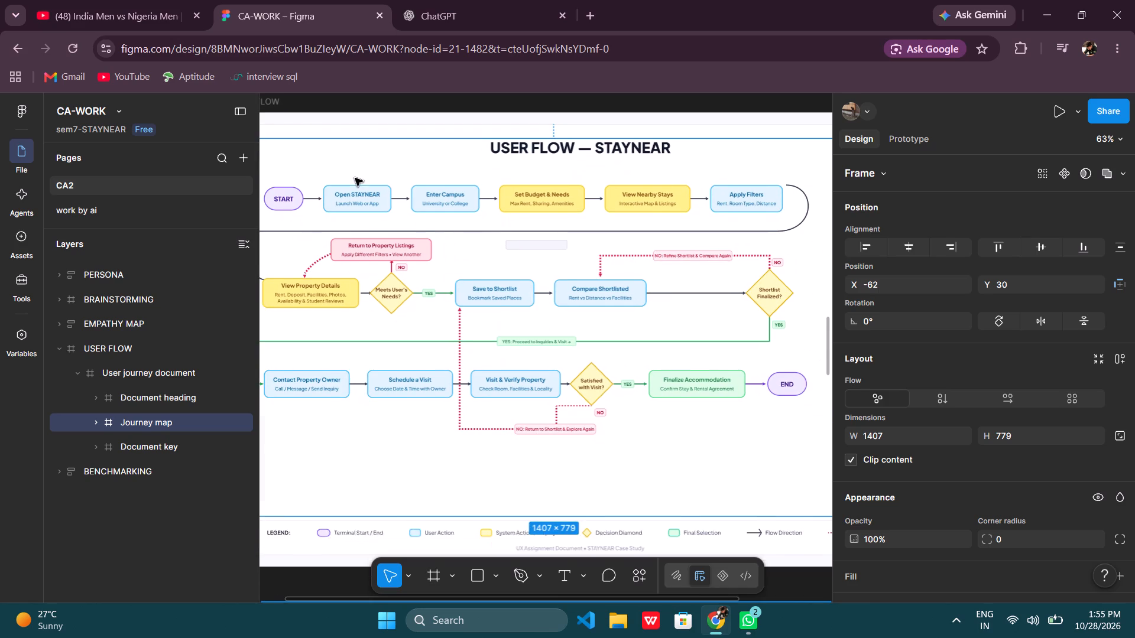
pyautogui.scroll(-1, 355, 178)
pyautogui.hscroll(-2, 355, 178)
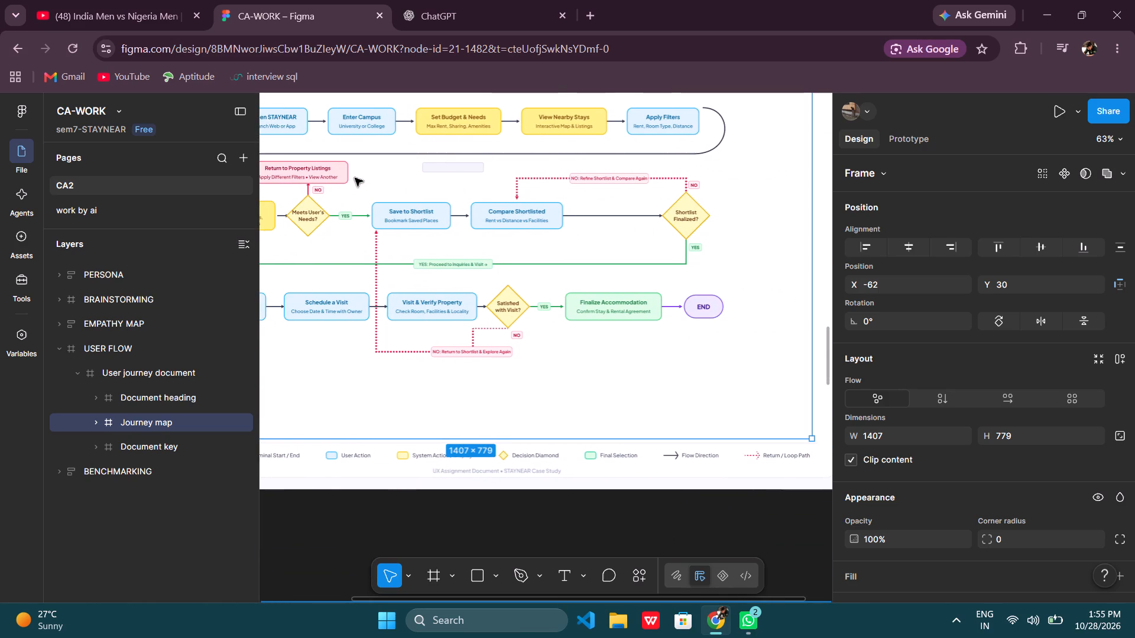
pyautogui.hscroll(-1, 355, 178)
pyautogui.scroll(1, 355, 178)
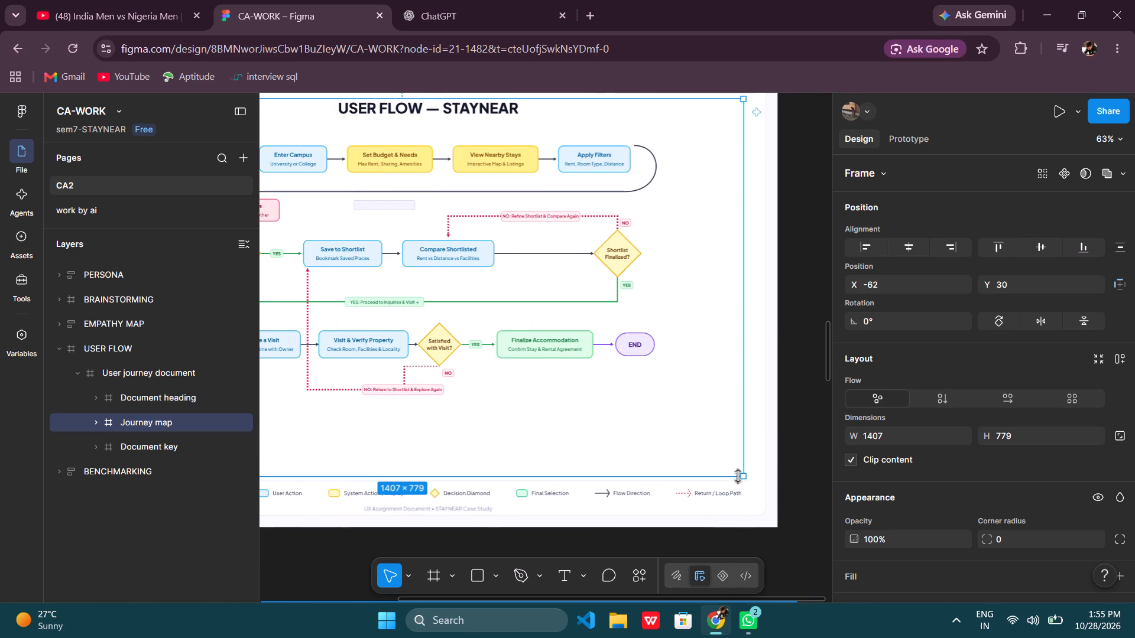
pyautogui.moveTo(742, 477); pyautogui.dragTo(779, 477)
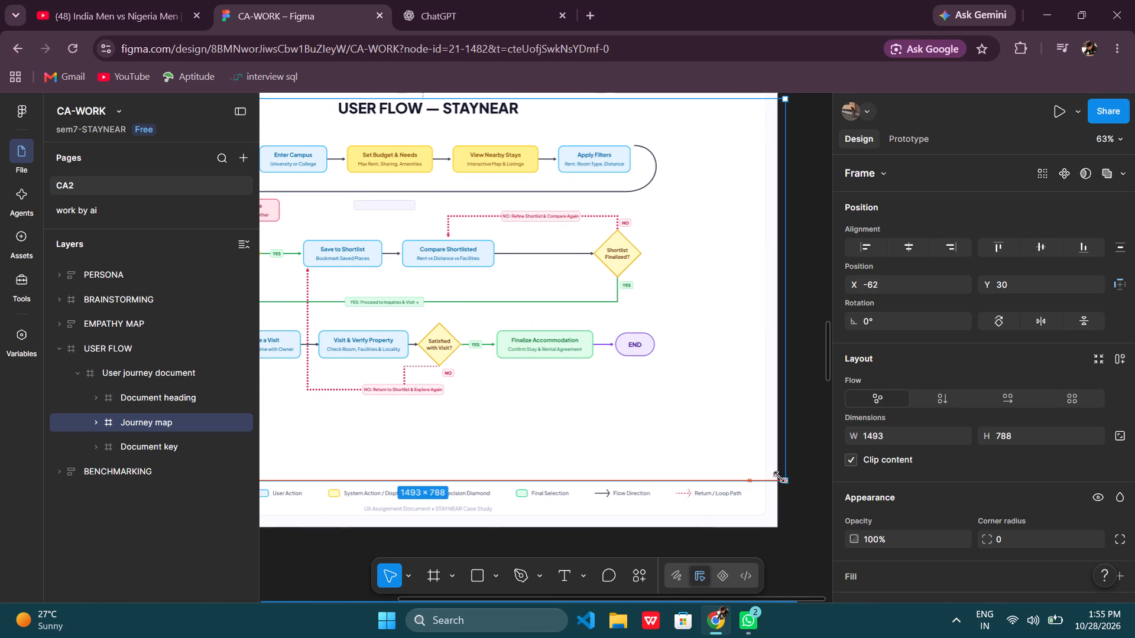
pyautogui.moveTo(779, 477); pyautogui.dragTo(767, 469)
pyautogui.click(767, 469)
pyautogui.doubleClick(723, 409)
pyautogui.tripleClick(723, 409)
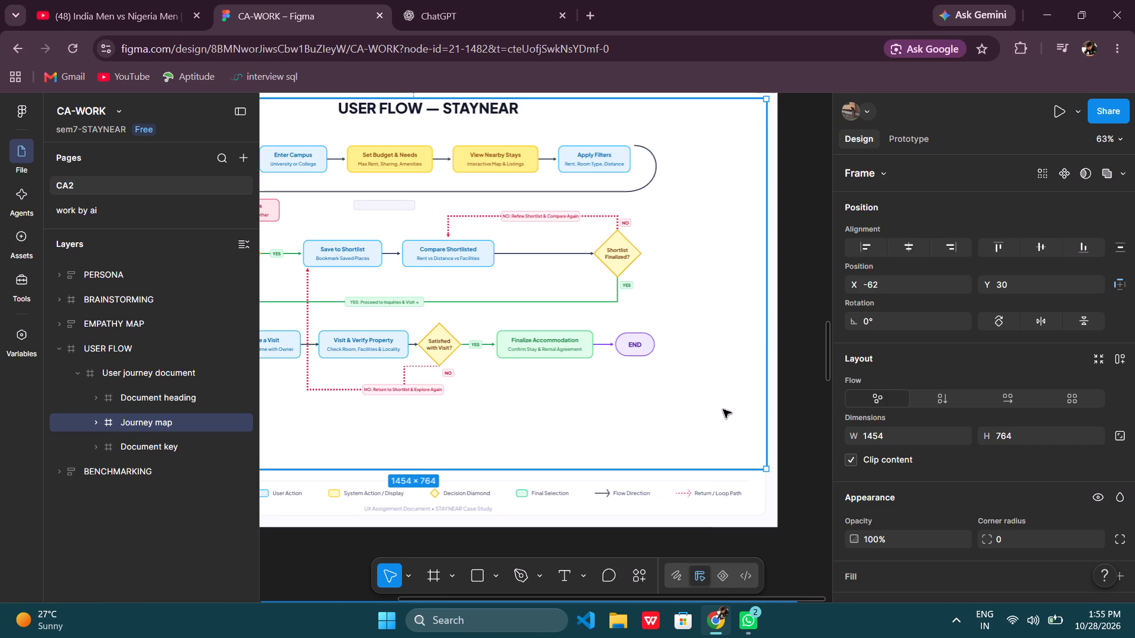
pyautogui.moveTo(764, 411); pyautogui.dragTo(813, 408)
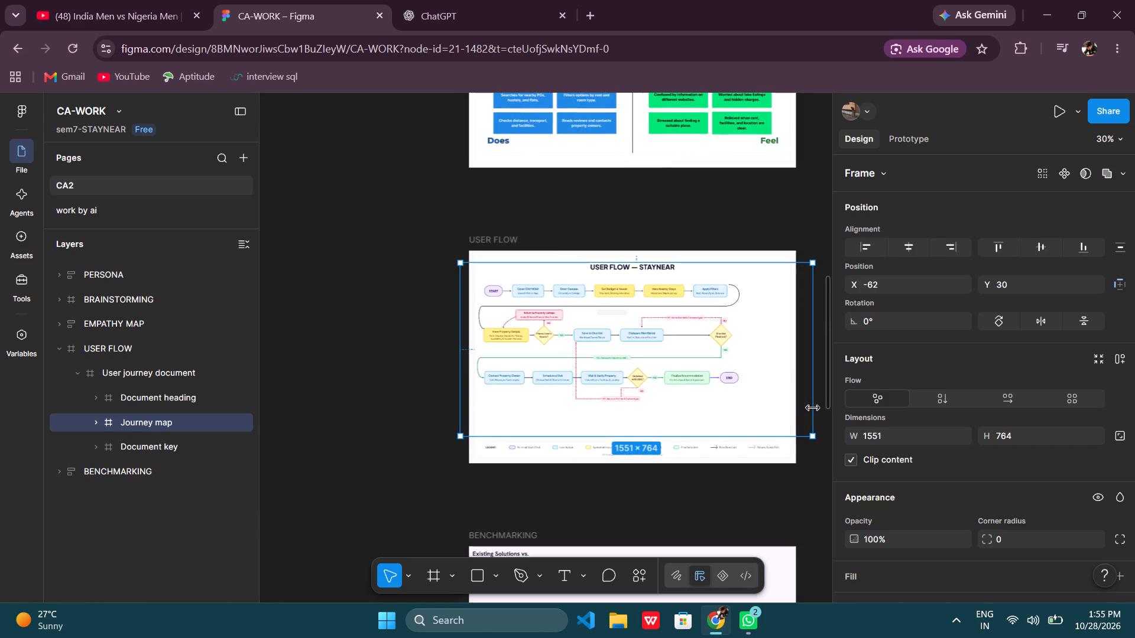
pyautogui.scroll(1, 813, 408)
pyautogui.click(340, 325)
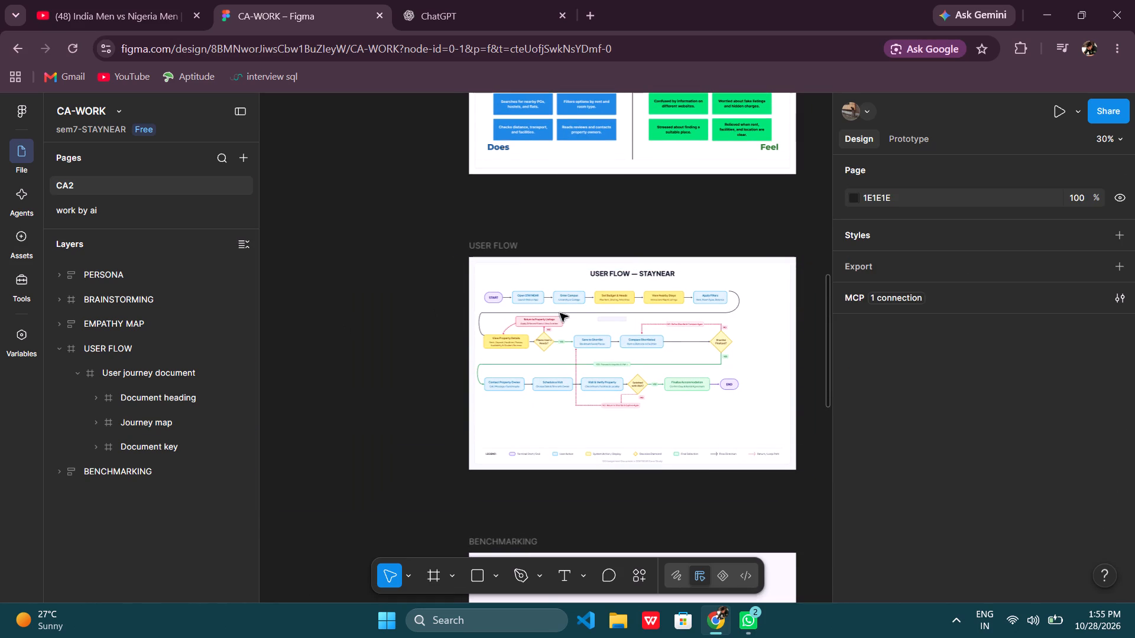
# Resize the student accommodation journey frame nested in the Journey map to about 1422 × 721.
pyautogui.click(585, 317)
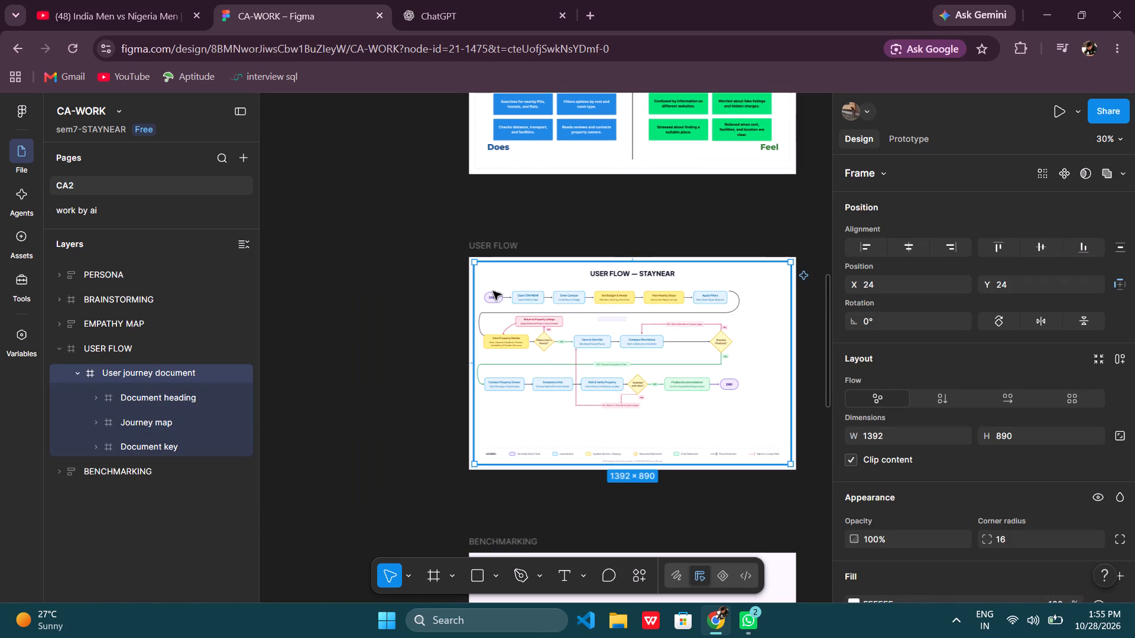
pyautogui.doubleClick(493, 294)
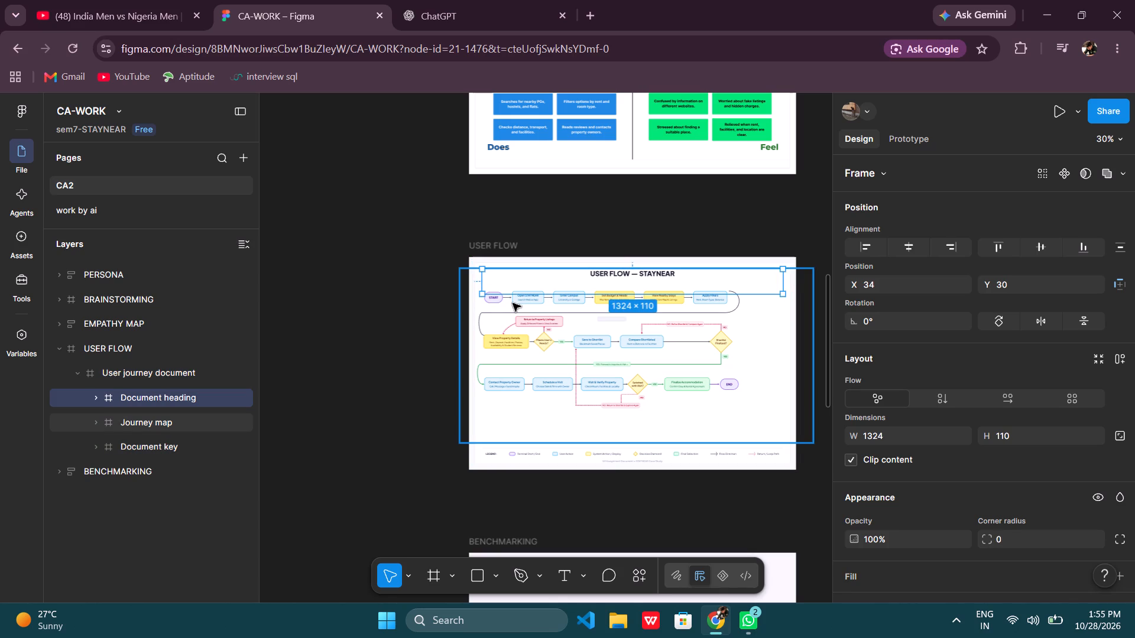
pyautogui.doubleClick(507, 306)
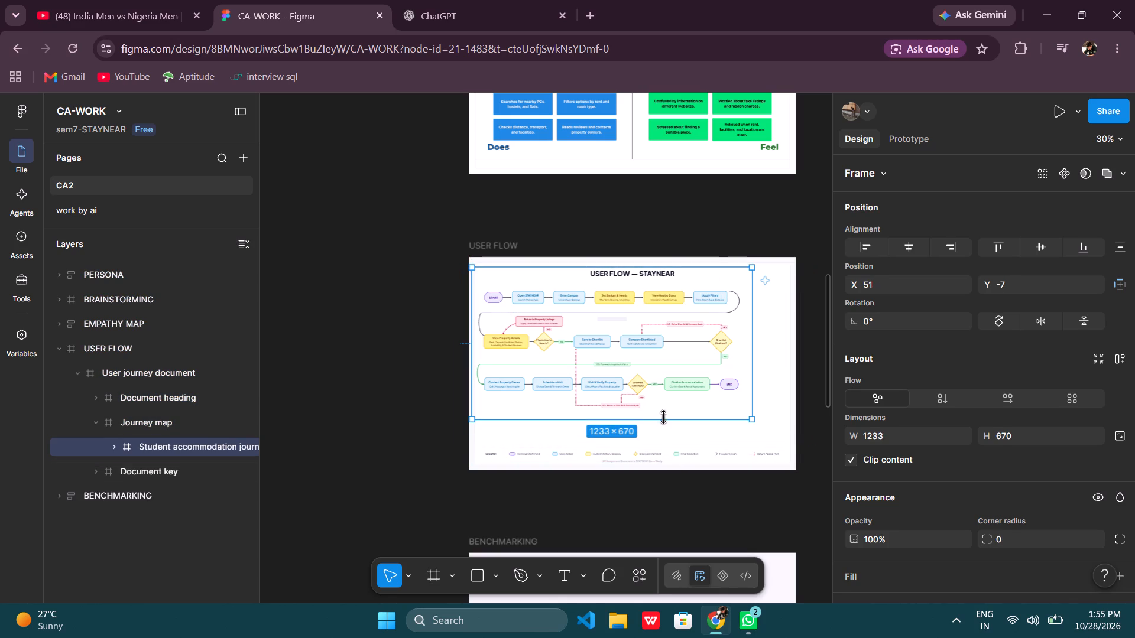
pyautogui.moveTo(667, 420); pyautogui.dragTo(701, 414)
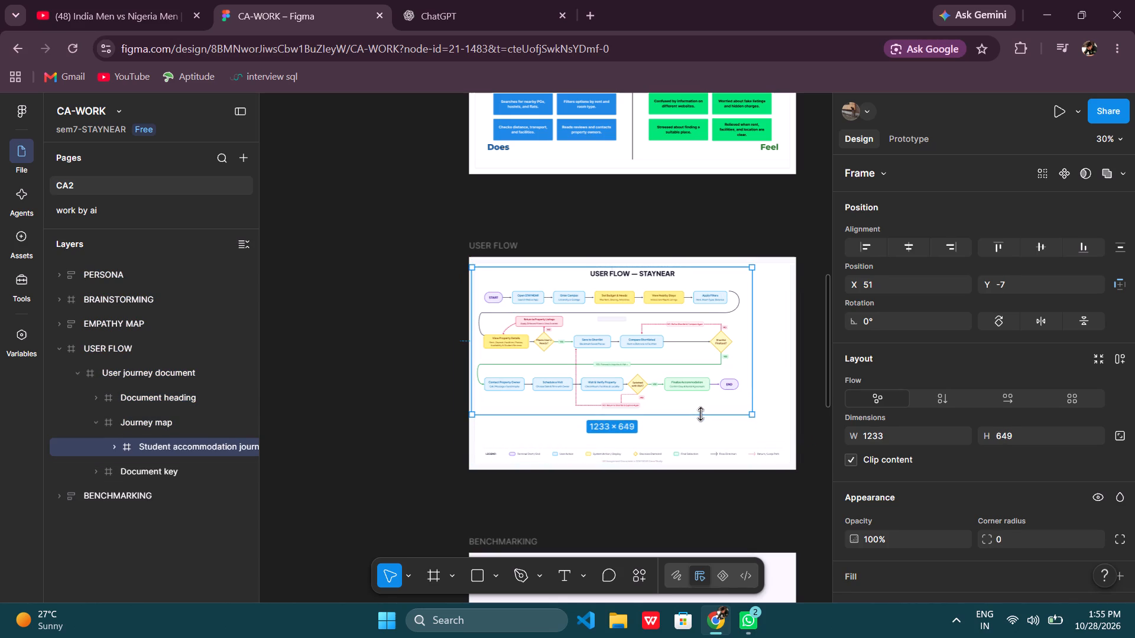
pyautogui.moveTo(748, 411); pyautogui.dragTo(781, 421)
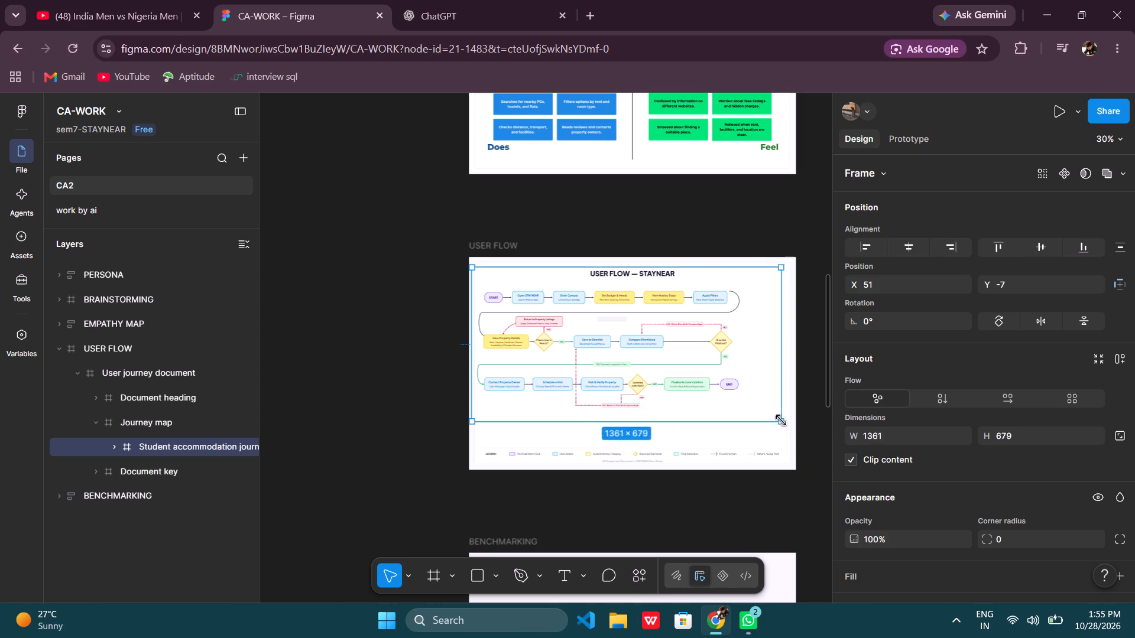
pyautogui.moveTo(781, 421); pyautogui.dragTo(794, 429)
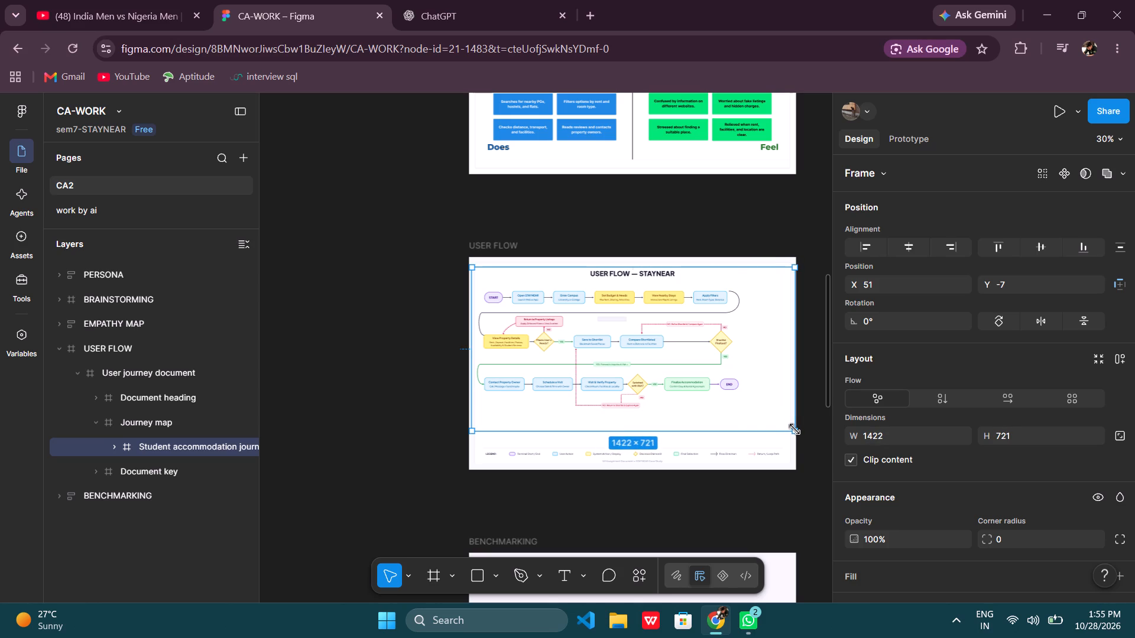
pyautogui.click(661, 421)
pyautogui.doubleClick(641, 369)
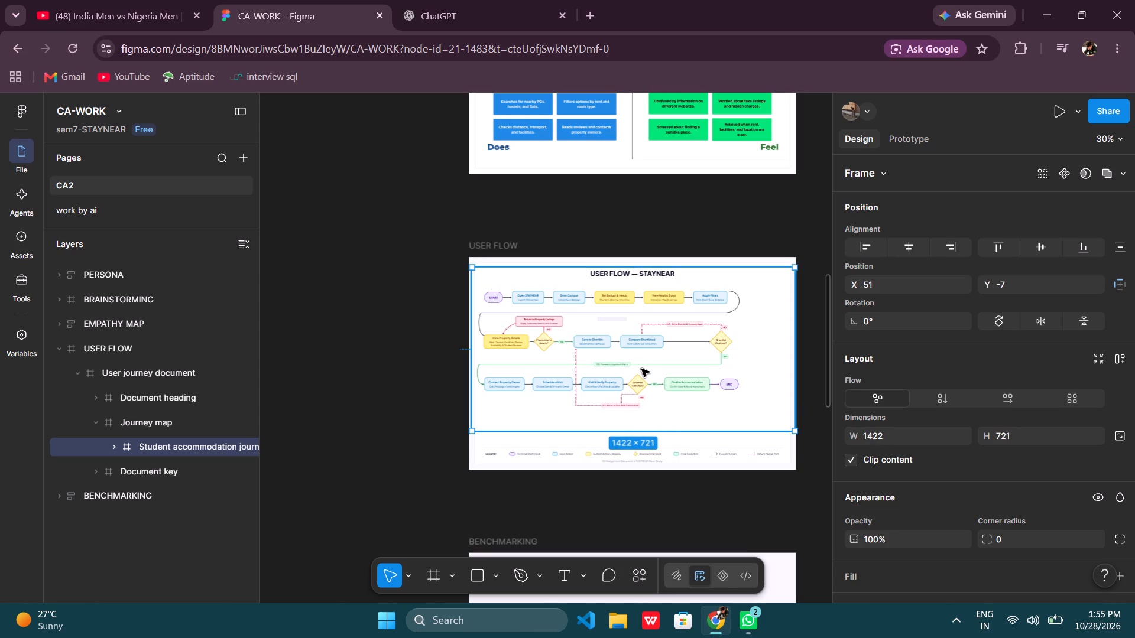
pyautogui.click(447, 421)
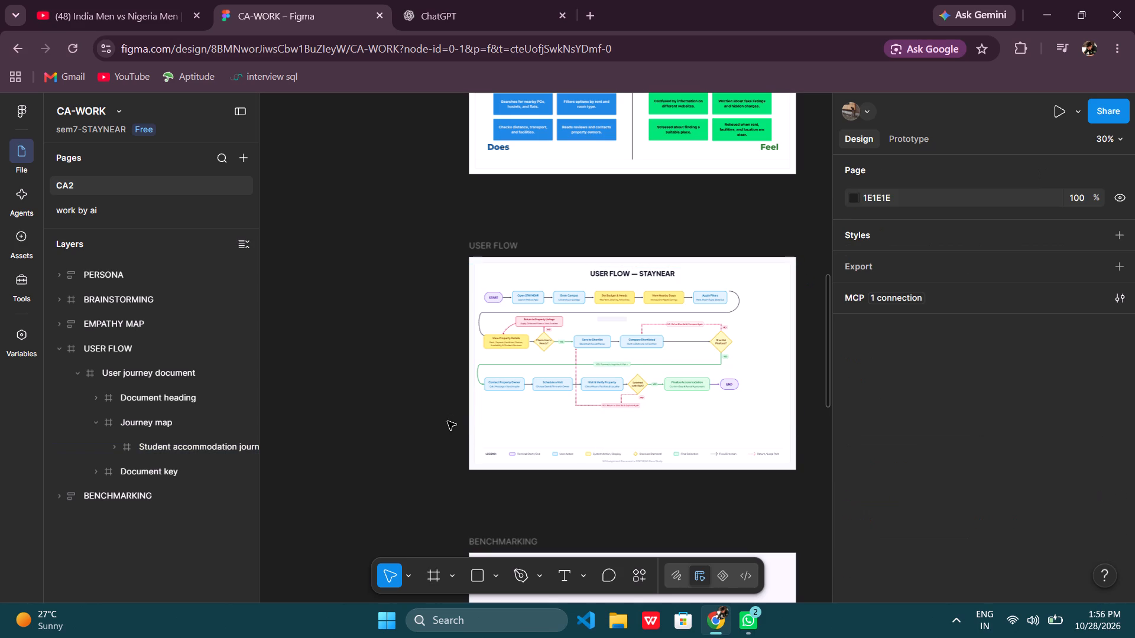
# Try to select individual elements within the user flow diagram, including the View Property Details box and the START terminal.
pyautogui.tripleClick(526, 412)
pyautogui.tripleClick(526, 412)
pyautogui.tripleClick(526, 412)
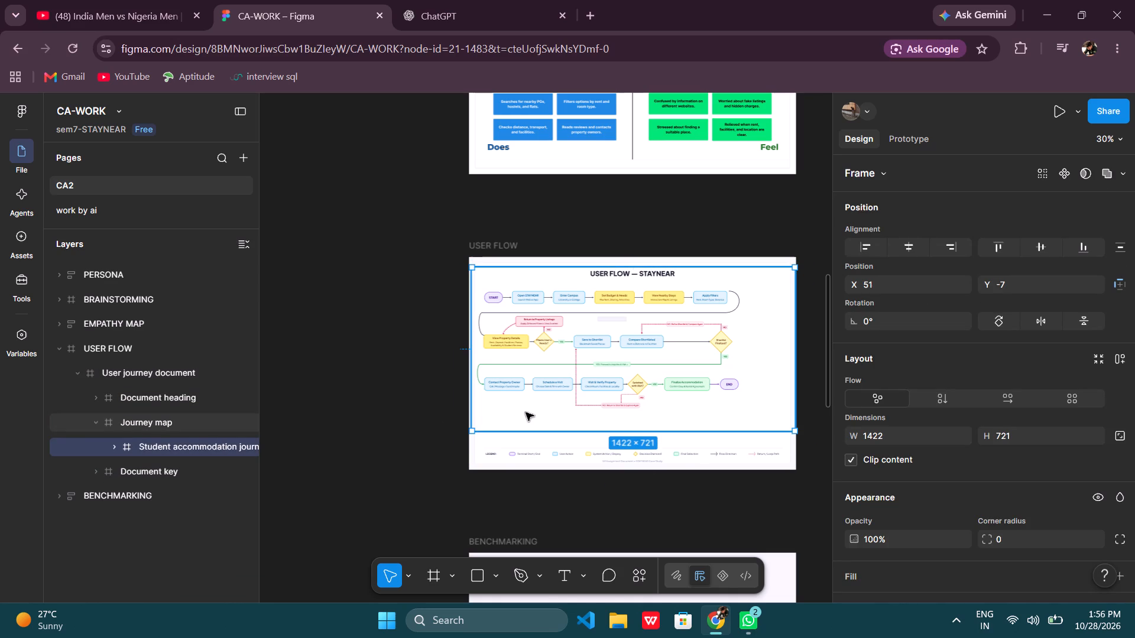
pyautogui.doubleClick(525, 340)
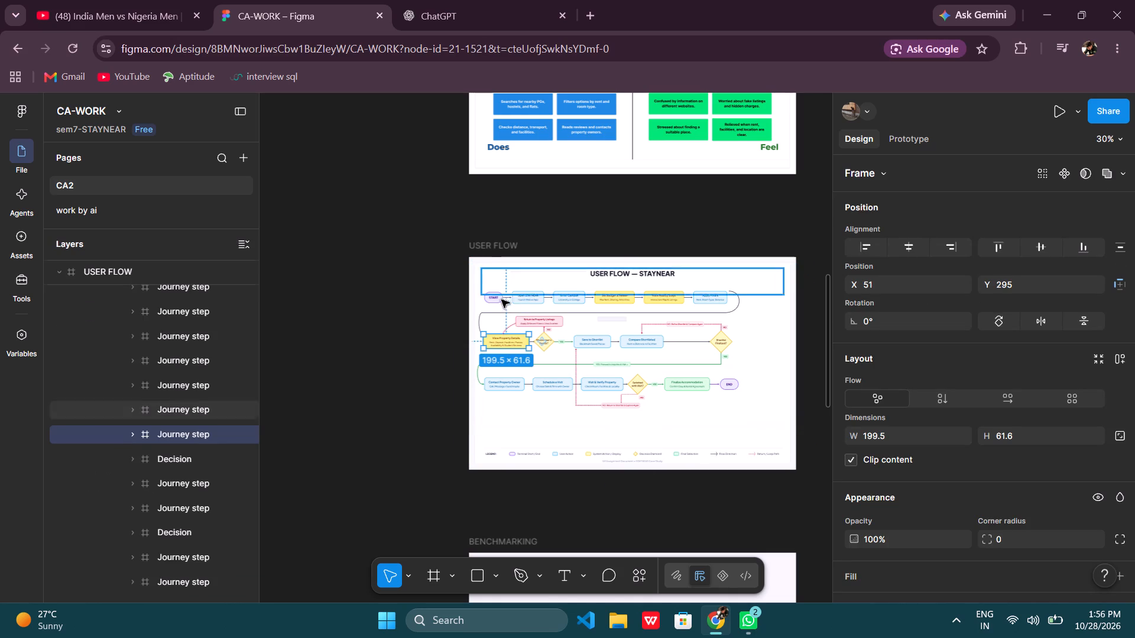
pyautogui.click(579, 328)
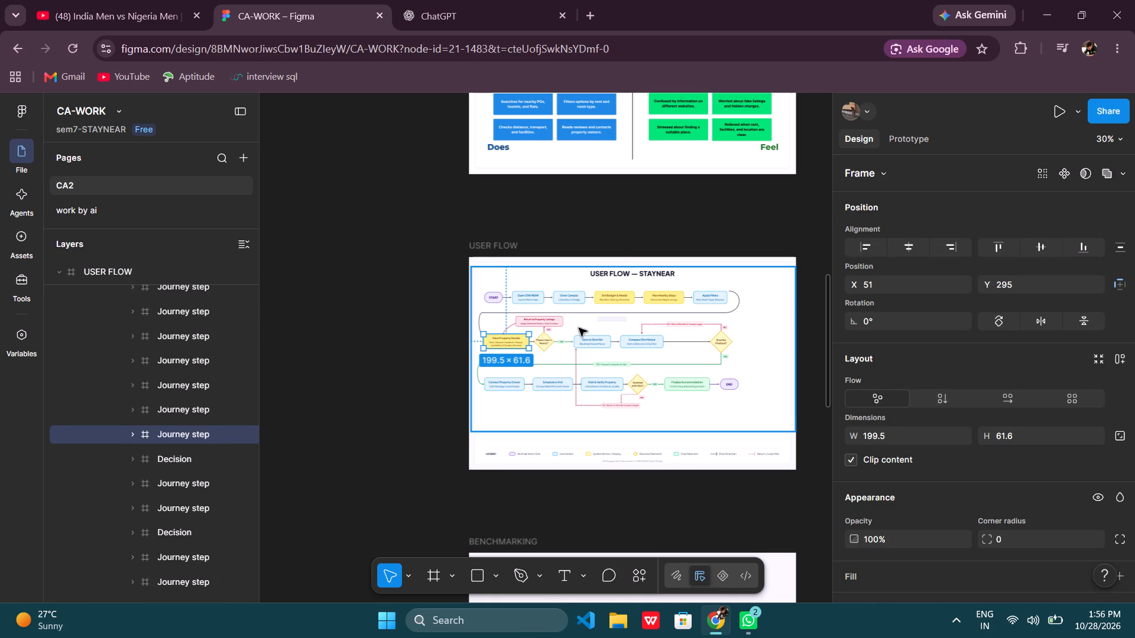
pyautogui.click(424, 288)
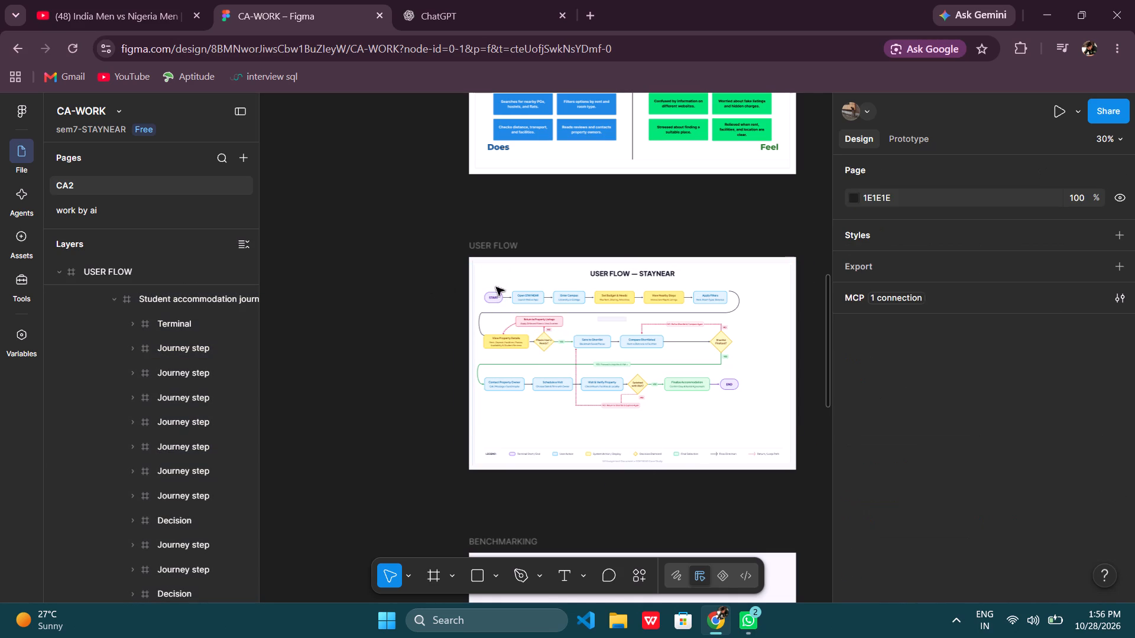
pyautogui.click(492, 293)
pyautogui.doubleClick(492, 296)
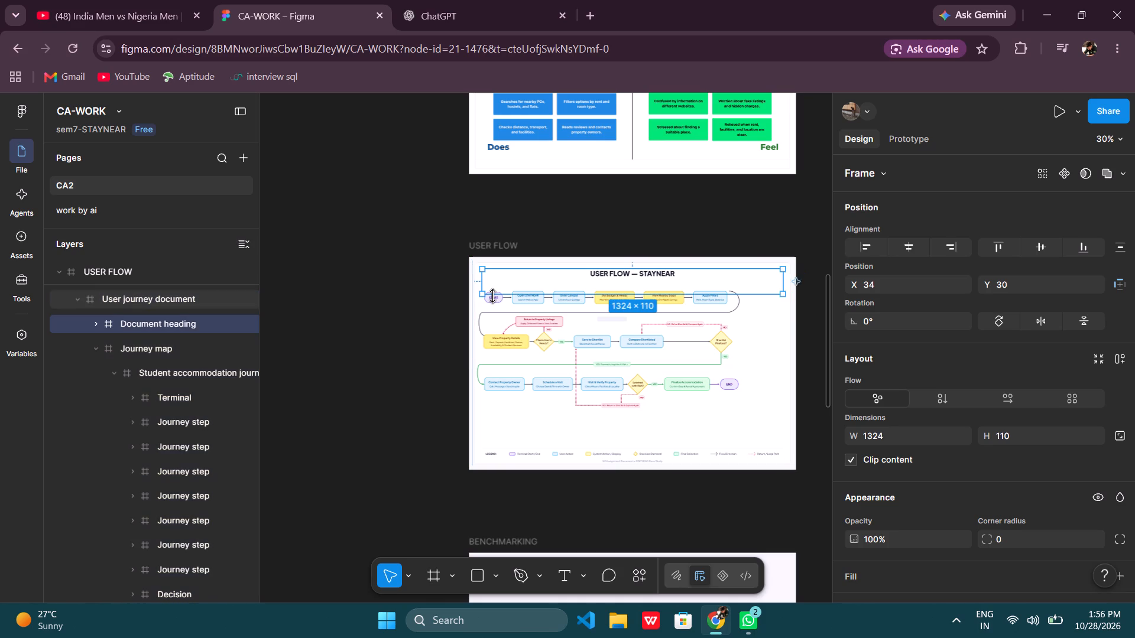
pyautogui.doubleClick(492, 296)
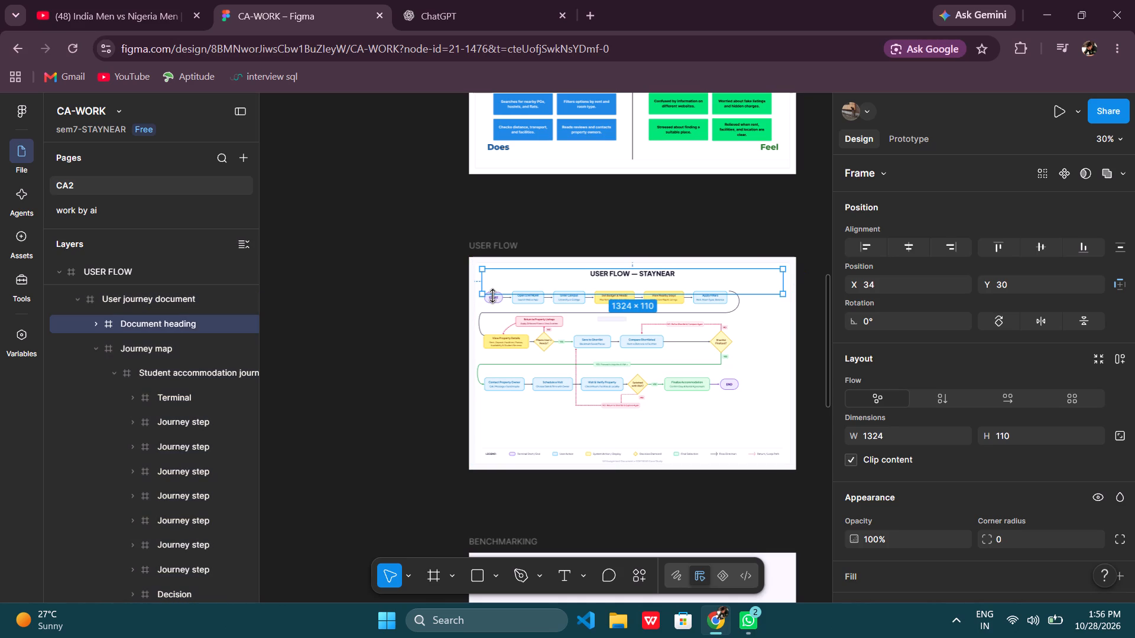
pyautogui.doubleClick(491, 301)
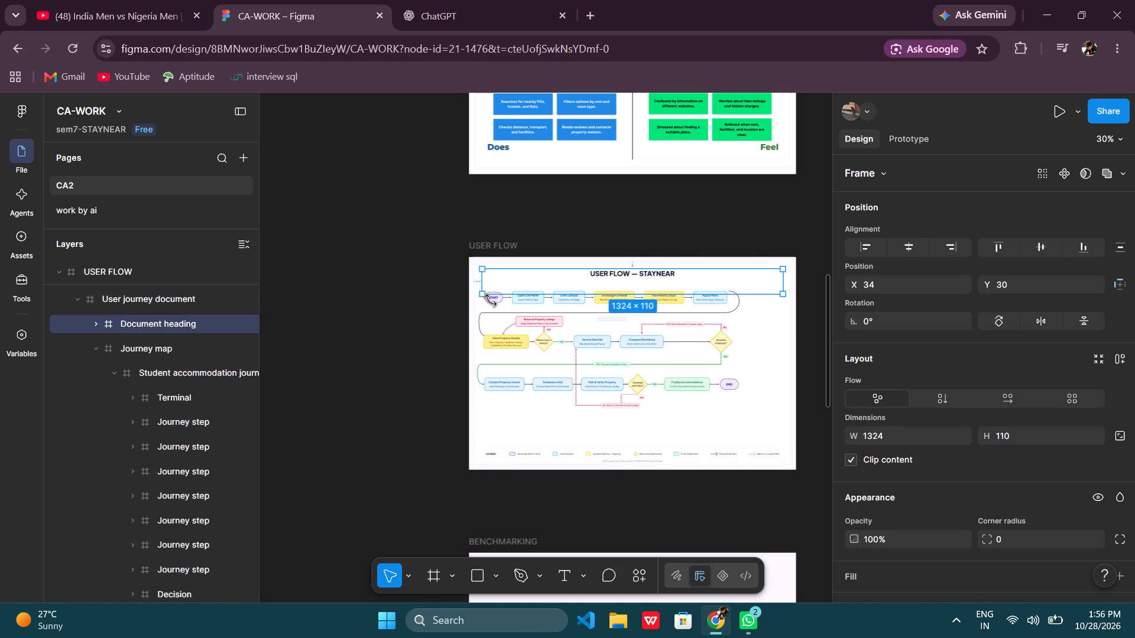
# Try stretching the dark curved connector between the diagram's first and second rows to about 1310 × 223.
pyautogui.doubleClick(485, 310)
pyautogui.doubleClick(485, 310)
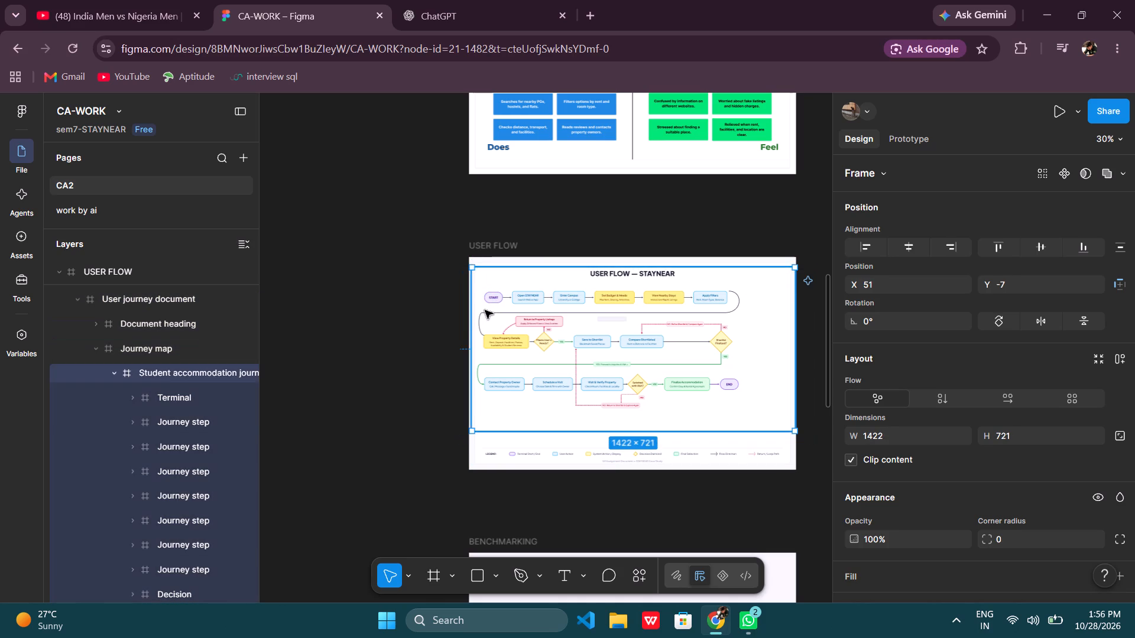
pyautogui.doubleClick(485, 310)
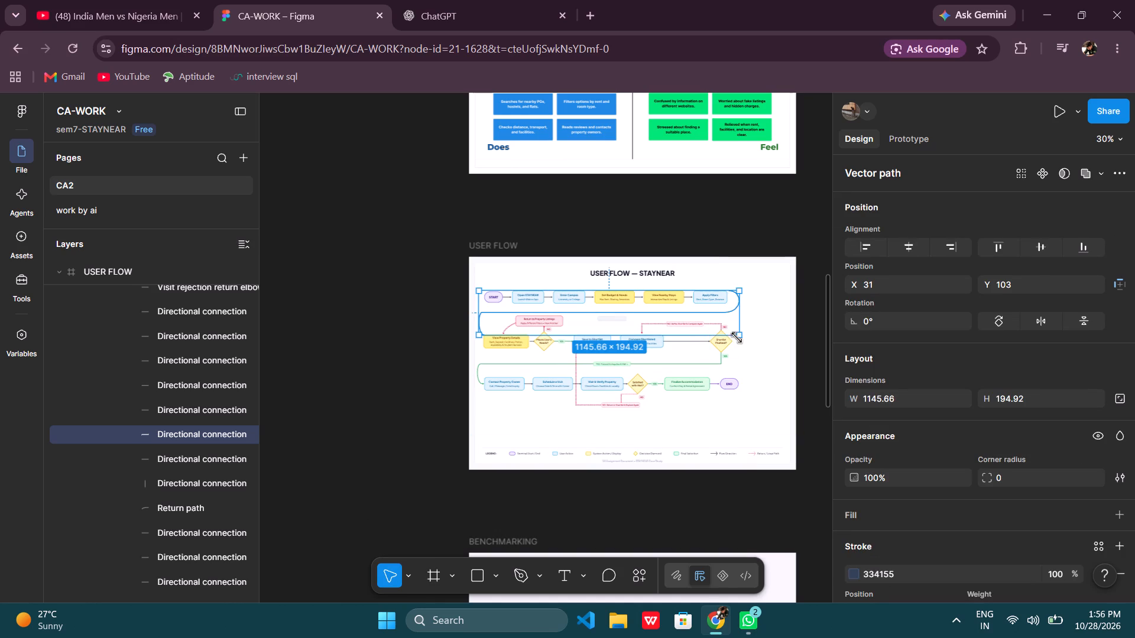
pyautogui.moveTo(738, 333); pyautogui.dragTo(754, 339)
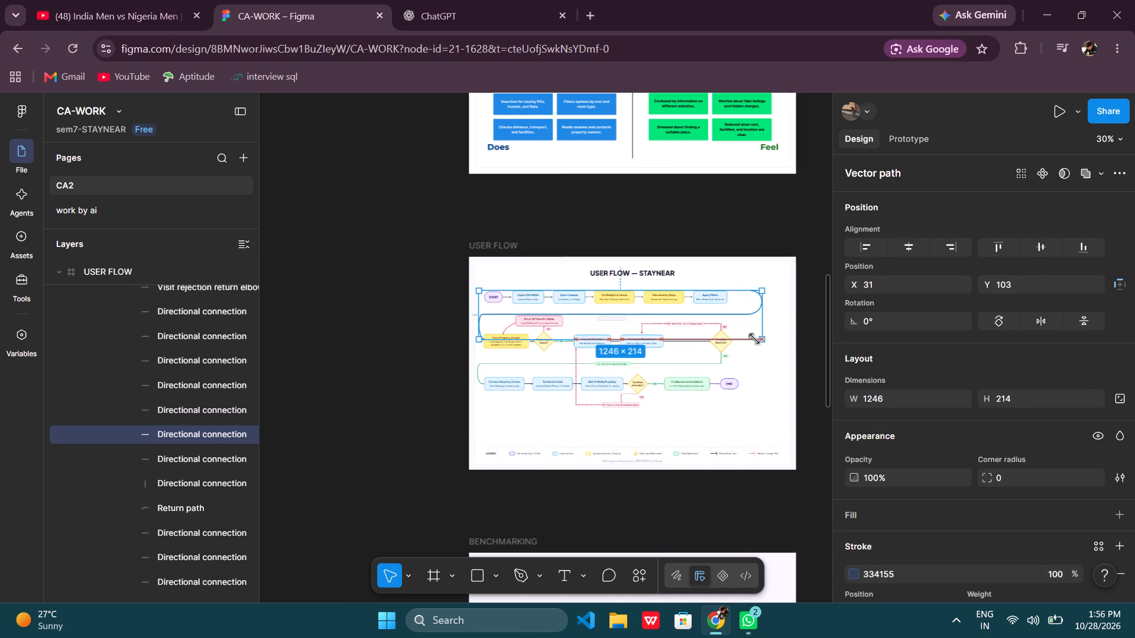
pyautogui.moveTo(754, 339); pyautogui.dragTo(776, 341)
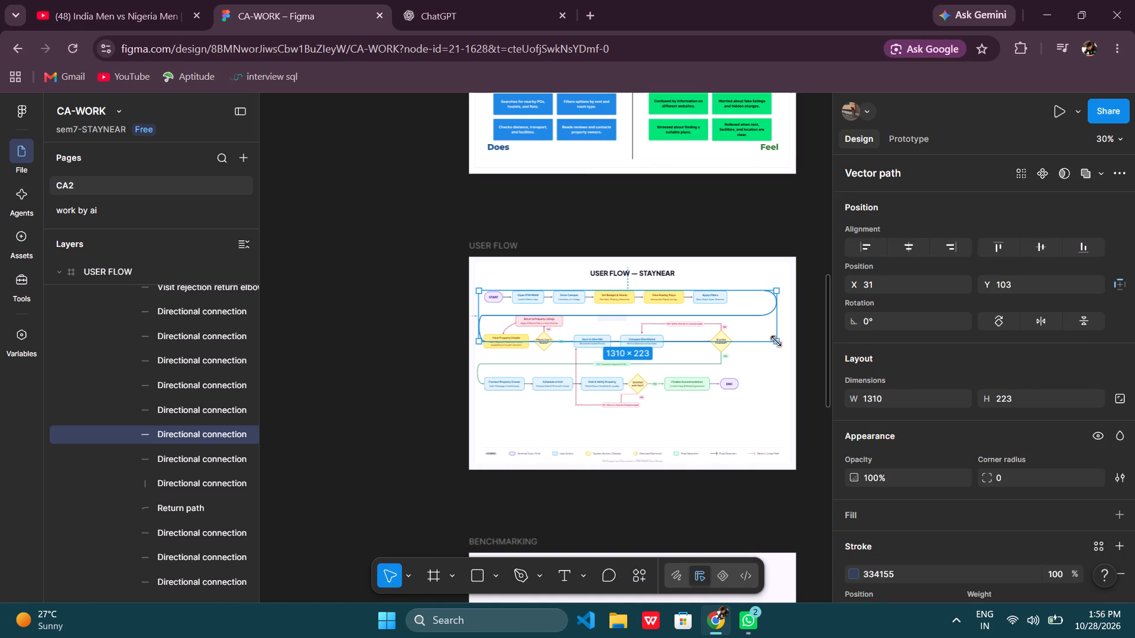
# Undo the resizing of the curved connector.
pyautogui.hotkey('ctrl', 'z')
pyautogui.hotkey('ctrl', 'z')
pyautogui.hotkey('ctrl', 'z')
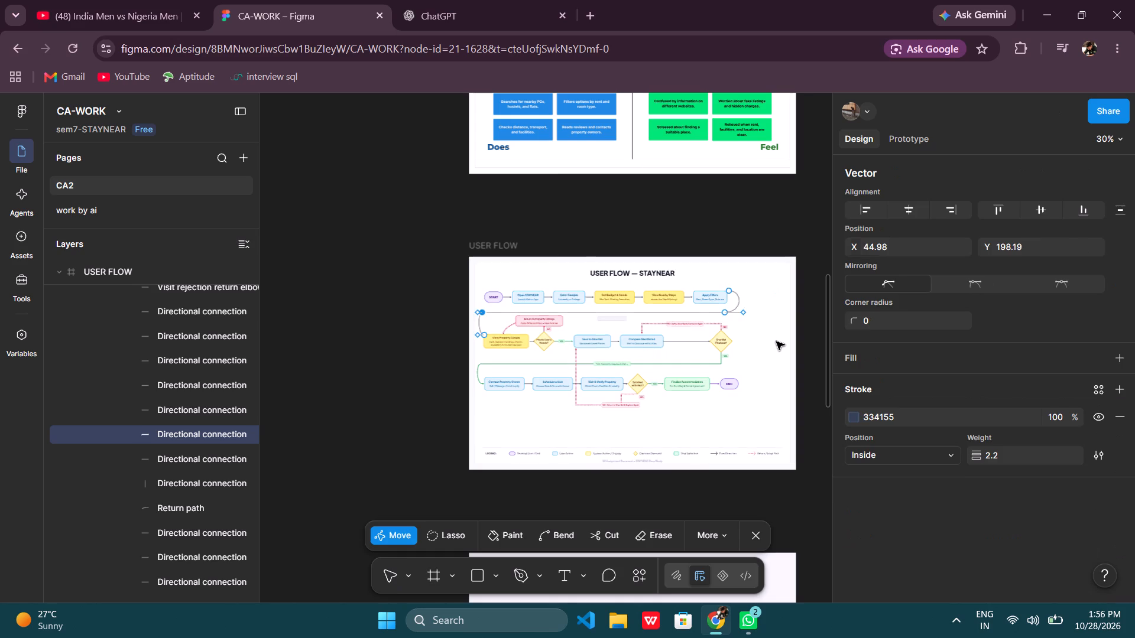
# Undo the recent Journey map and nested frame edits back to the state where Journey map is 1407 × 779 at X -62, Y 30.
pyautogui.hotkey('ctrl', 'z')
pyautogui.hotkey('ctrl', 'z')
pyautogui.hotkey('ctrl', 'z')
pyautogui.hotkey('ctrl', 'z')
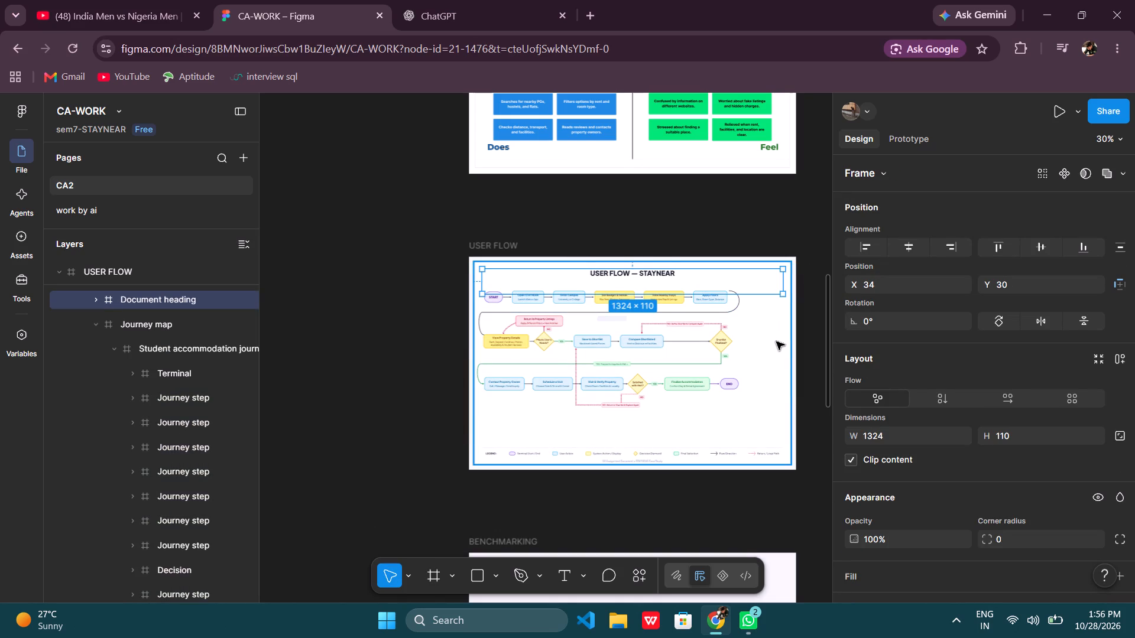
pyautogui.hotkey('ctrl', 'z')
pyautogui.hotkey('ctrl', 'z')
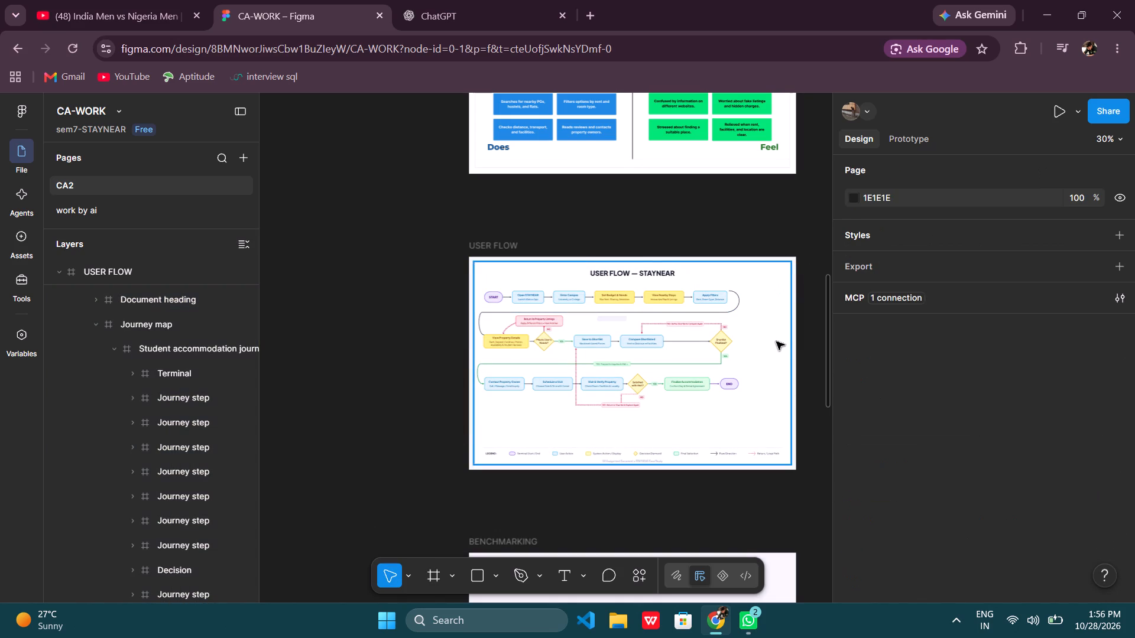
pyautogui.hotkey('ctrl', 'z')
pyautogui.hotkey('ctrl', 'z')
pyautogui.hotkey('ctrl', 'z')
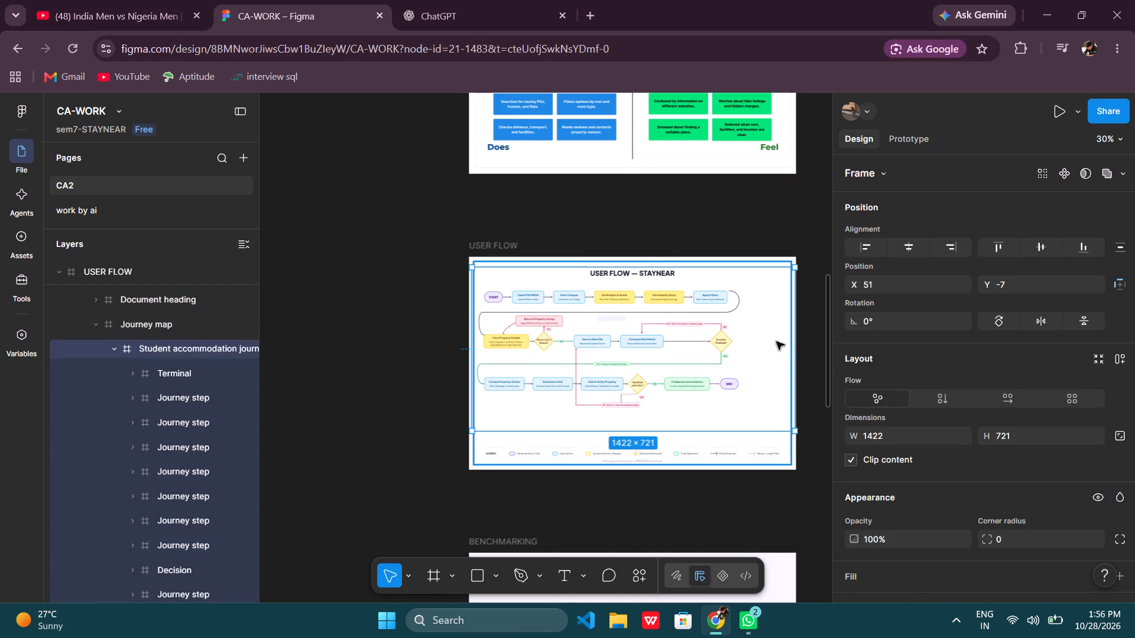
pyautogui.hotkey('ctrl', 'z')
pyautogui.hotkey('ctrl', 'z')
pyautogui.hotkey('ctrl', 'z')
pyautogui.hotkey('ctrl', 'z')
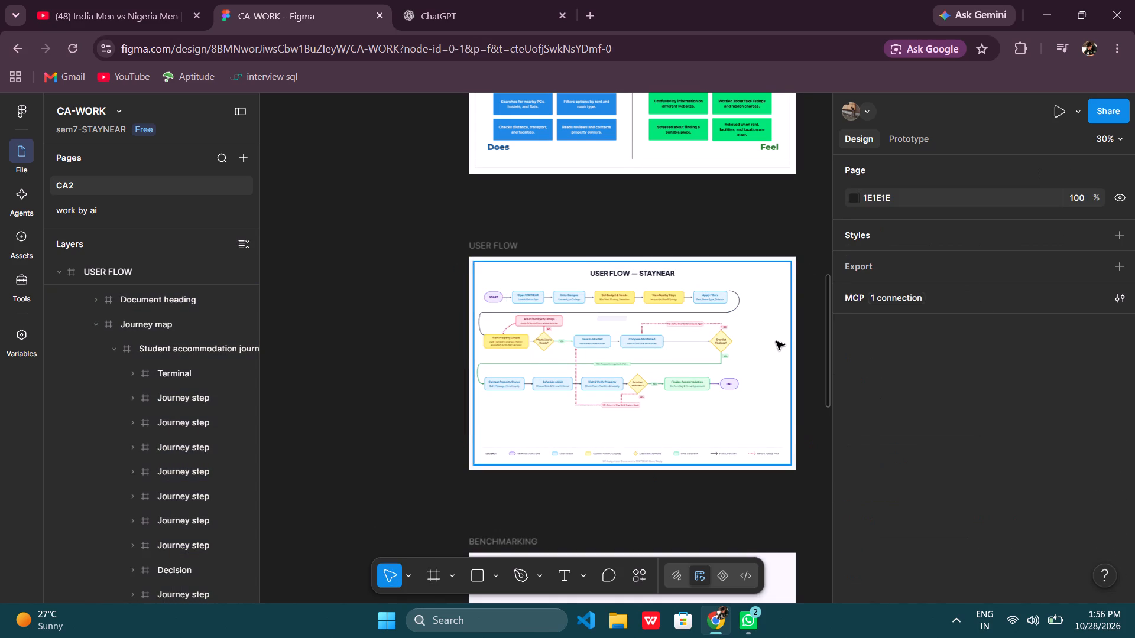
pyautogui.hotkey('ctrl', 'z')
pyautogui.hotkey('ctrl', 'z')
pyautogui.hotkey('ctrl', 'z')
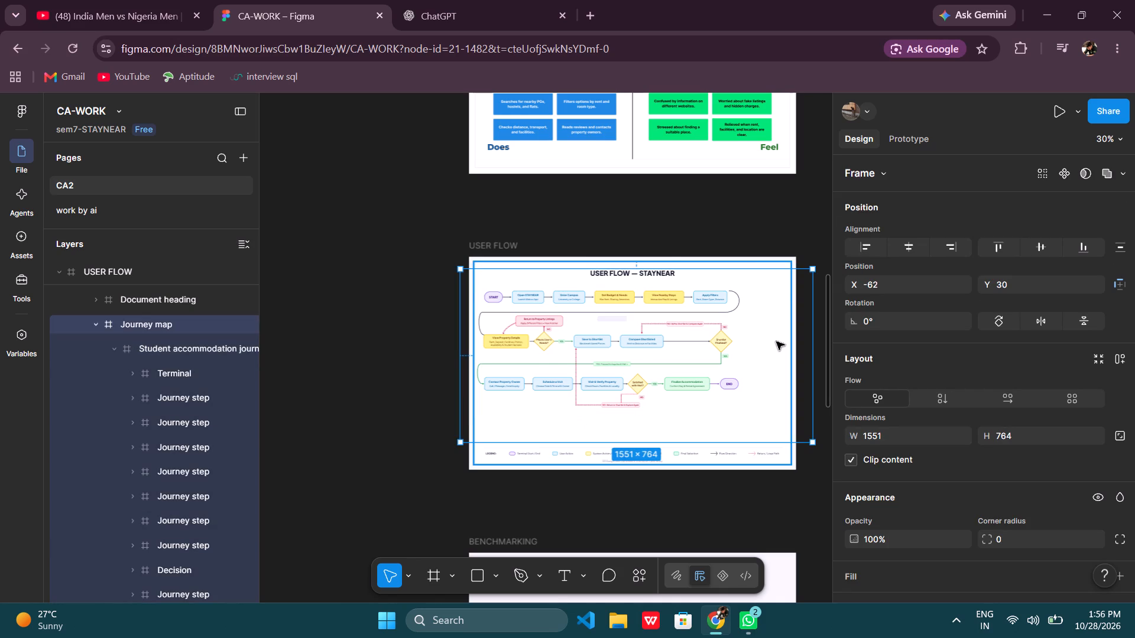
pyautogui.hotkey('ctrl', 'z')
pyautogui.hotkey('ctrl', 'z')
pyautogui.hotkey('ctrl', 'z')
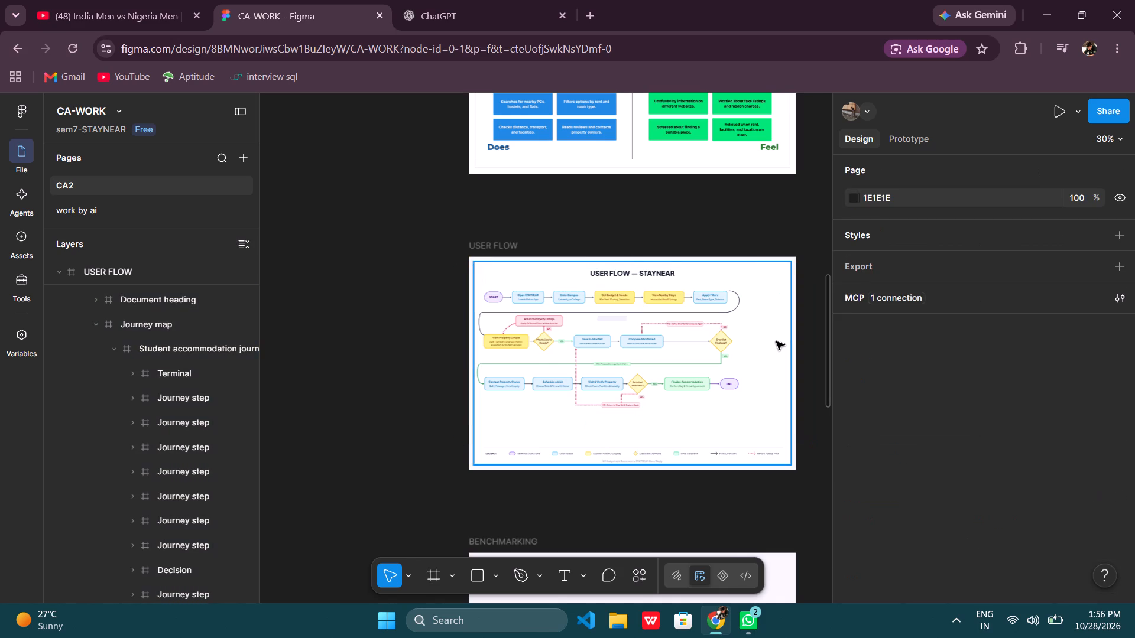
pyautogui.hotkey('ctrl', 'z')
pyautogui.hotkey('ctrl', 'z')
pyautogui.hotkey('ctrl', 'z')
pyautogui.hotkey('ctrl', 'z')
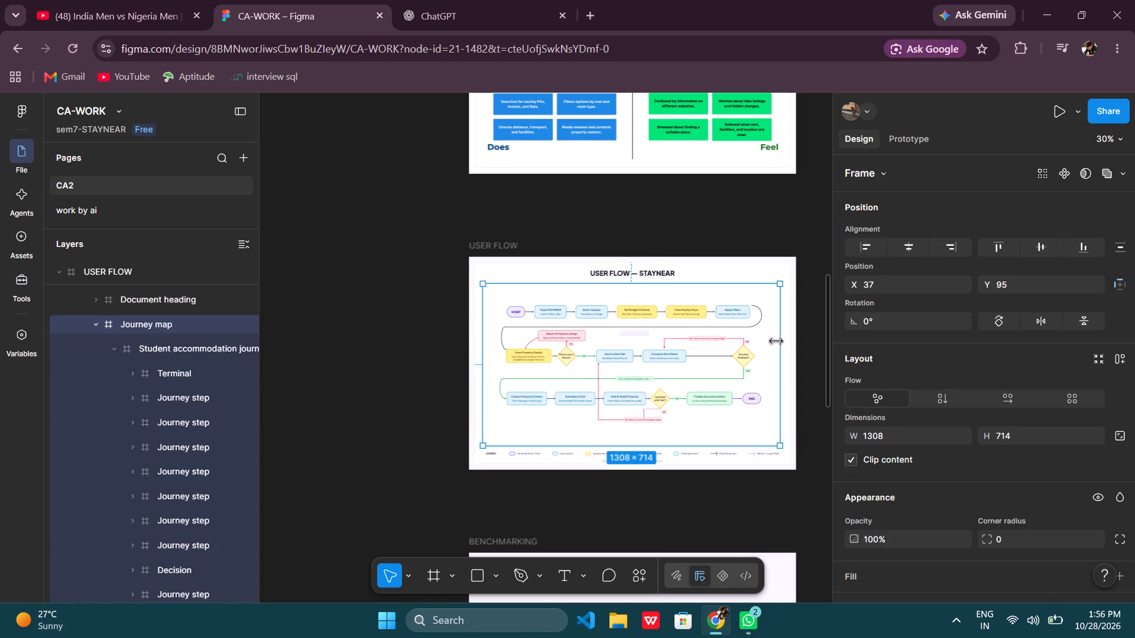
pyautogui.hotkey('ctrl', 'y')
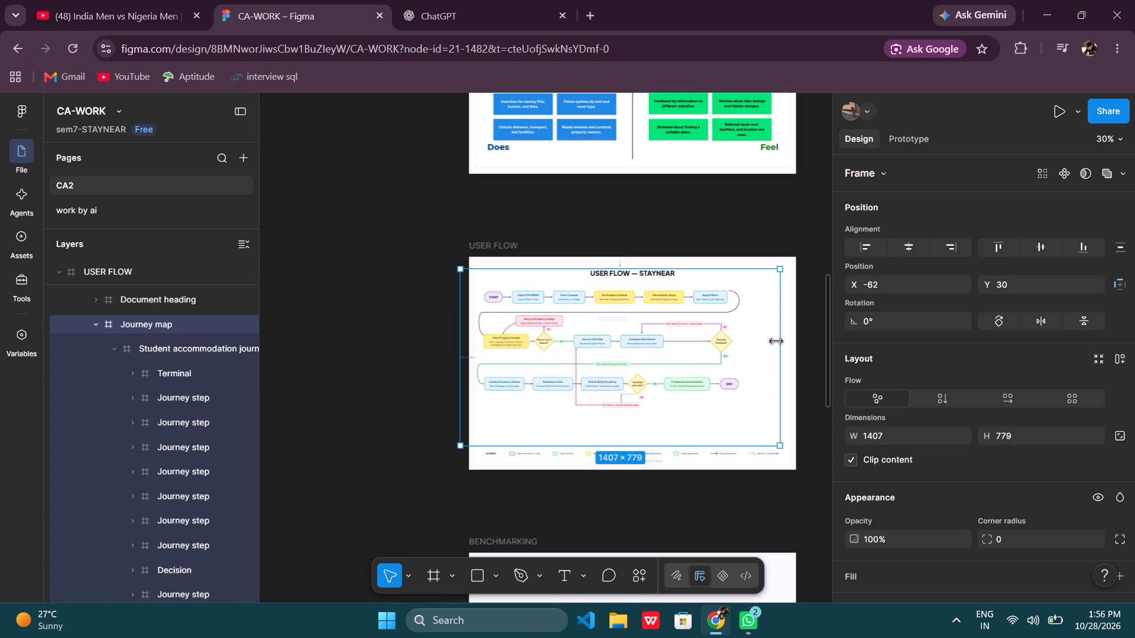
# Enlarge the Journey map frame to about 1643 × 855 and move it to about X 345, Y 4562 over the USER FLOW frame.
pyautogui.click(765, 333)
pyautogui.moveTo(765, 333); pyautogui.dragTo(773, 333)
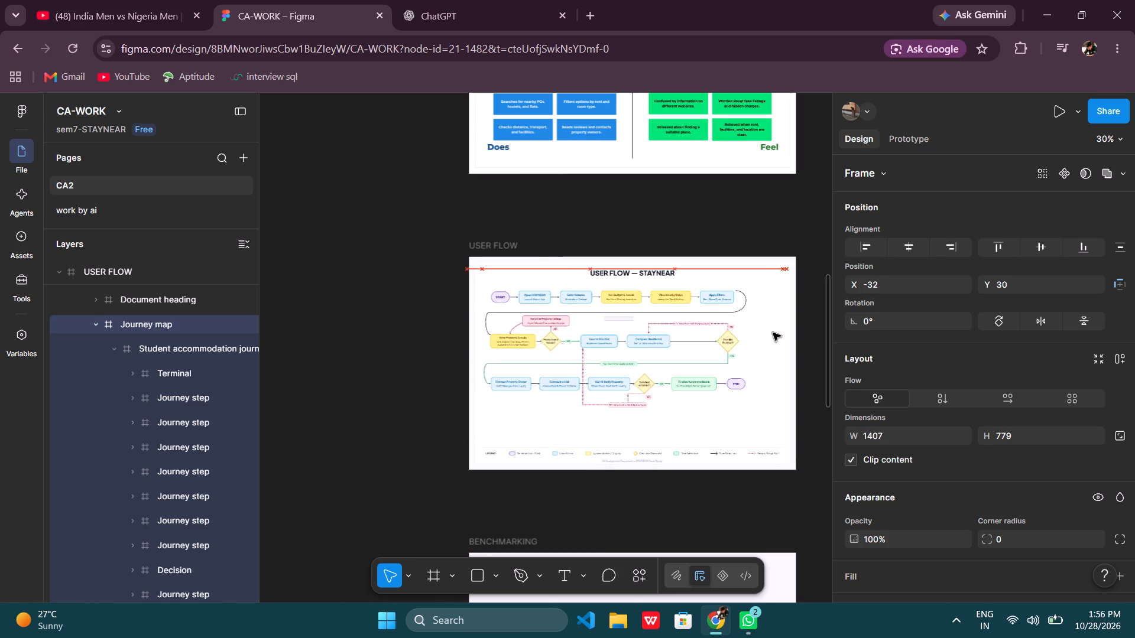
pyautogui.moveTo(773, 333); pyautogui.dragTo(781, 337)
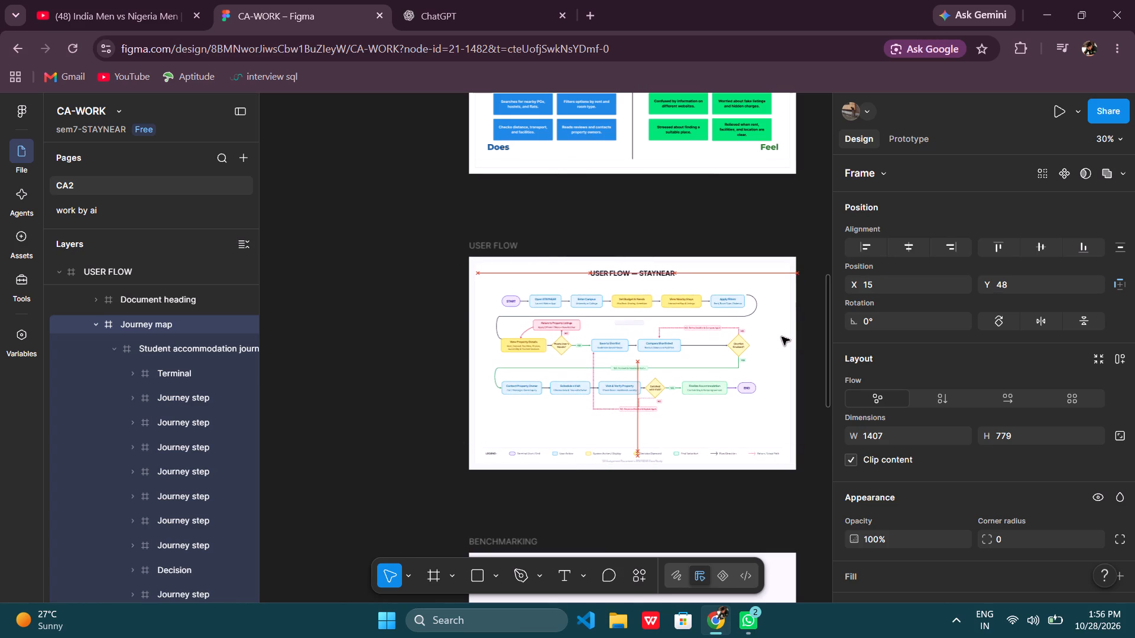
pyautogui.moveTo(781, 337); pyautogui.dragTo(781, 338)
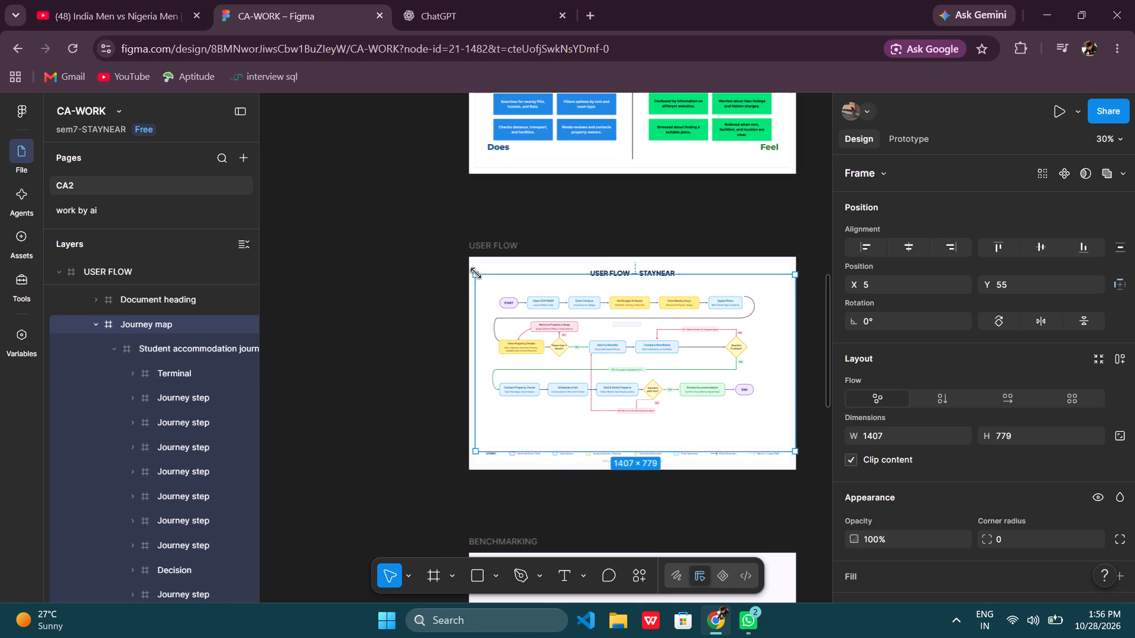
pyautogui.moveTo(475, 277); pyautogui.dragTo(442, 270)
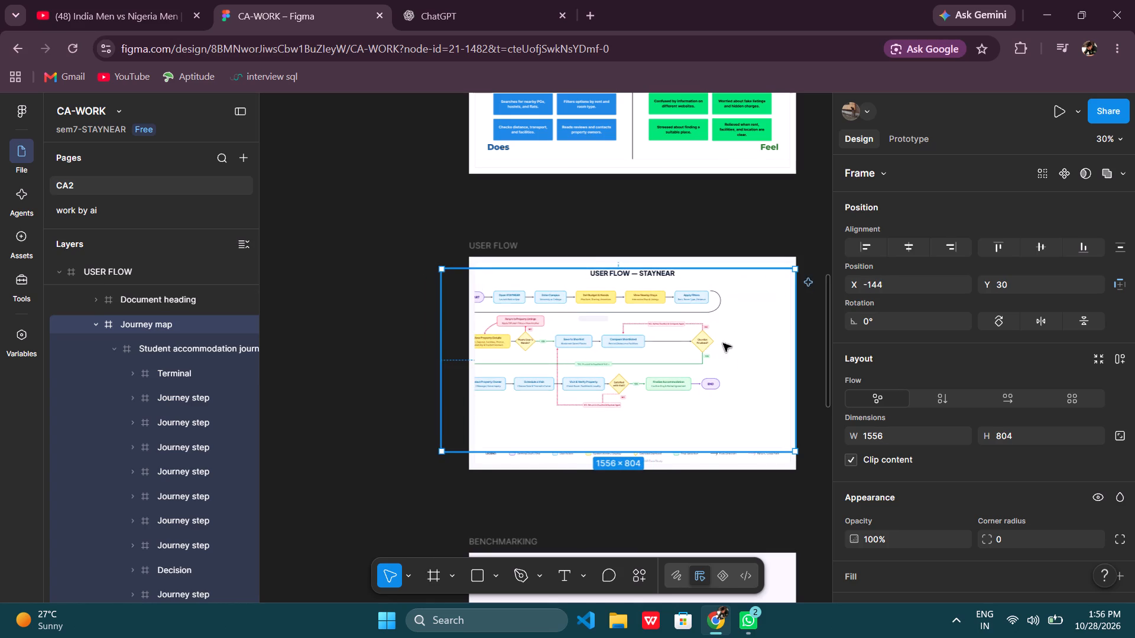
pyautogui.moveTo(754, 349); pyautogui.dragTo(791, 362)
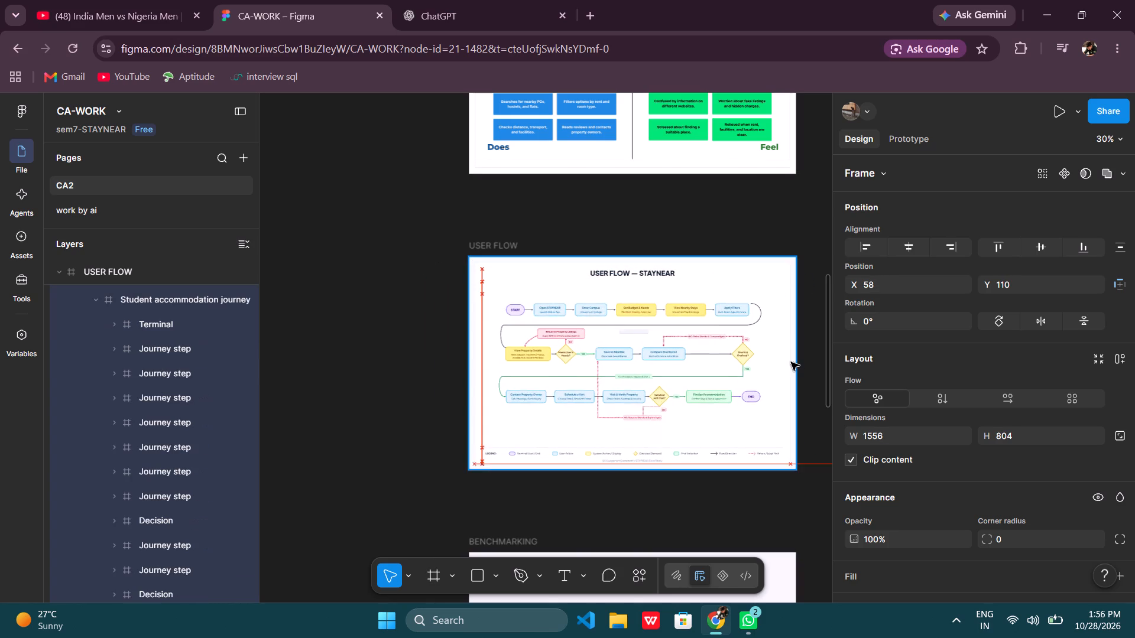
pyautogui.moveTo(791, 362); pyautogui.dragTo(796, 375)
pyautogui.moveTo(483, 297); pyautogui.dragTo(465, 283)
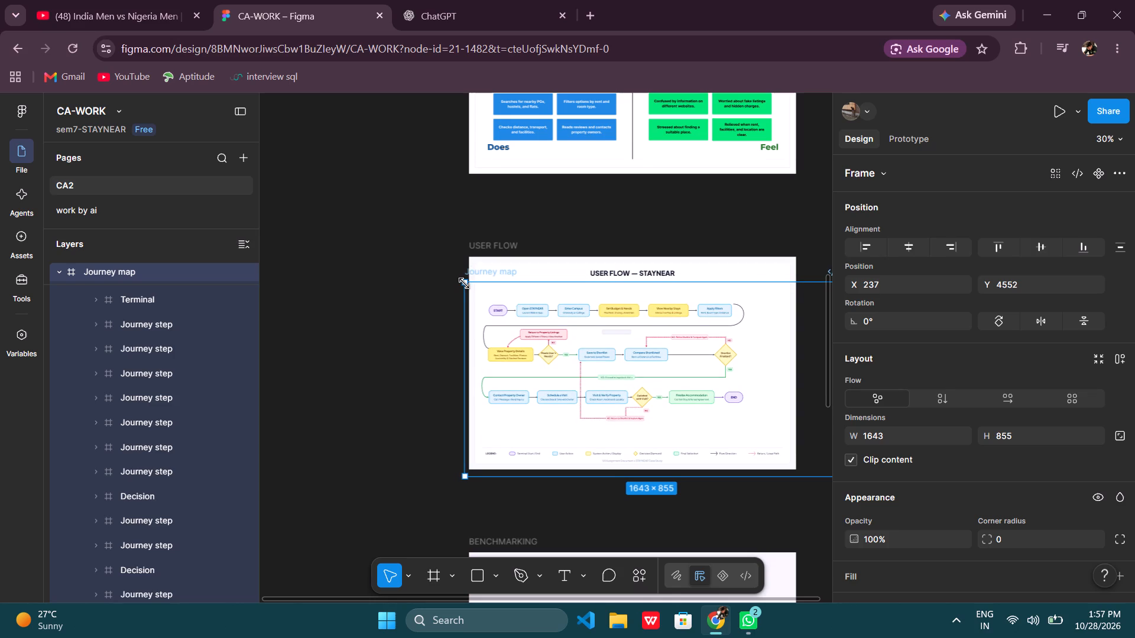
pyautogui.moveTo(761, 342); pyautogui.dragTo(785, 344)
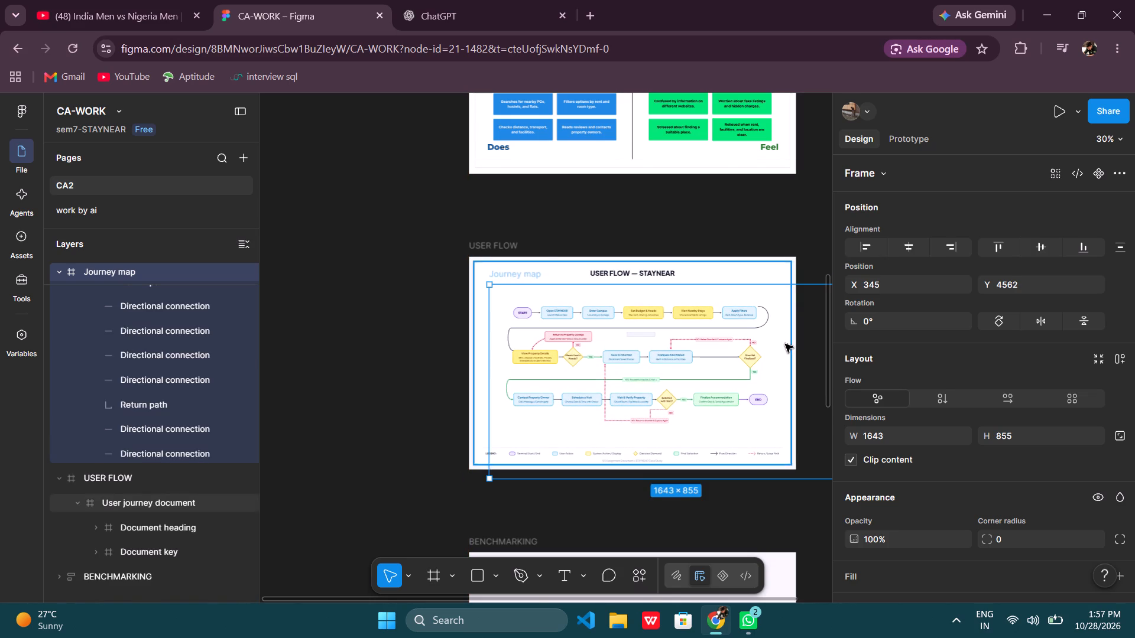
# Resize the nested Student accommodation journey frame to about 1409 × 748 and position it at about X 28, Y -37.
pyautogui.click(504, 295)
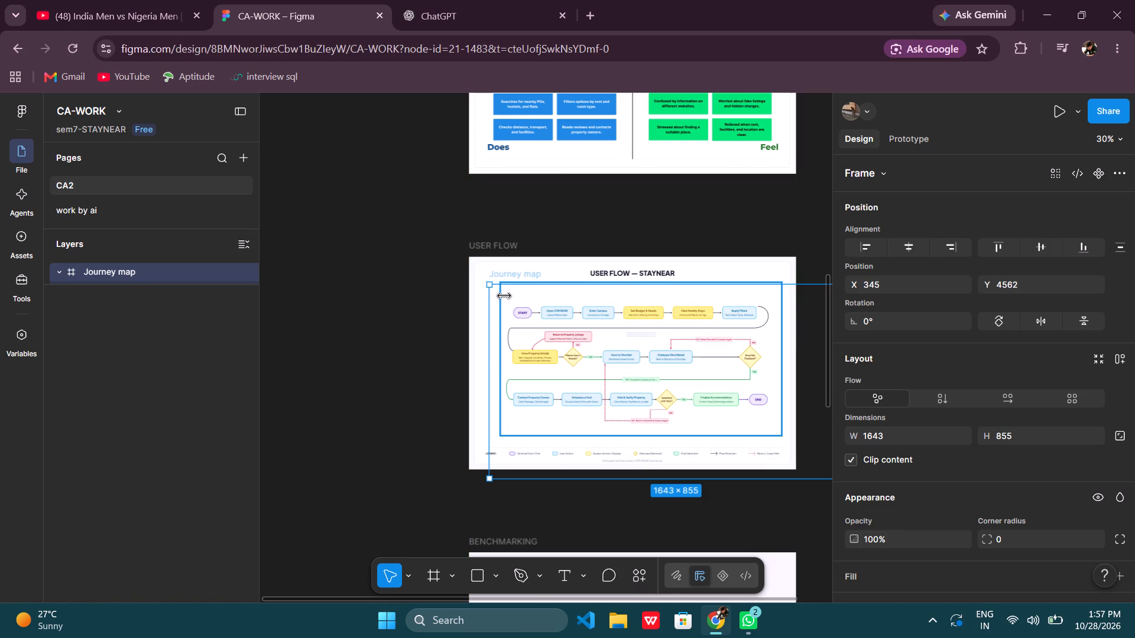
pyautogui.moveTo(504, 279); pyautogui.dragTo(471, 278)
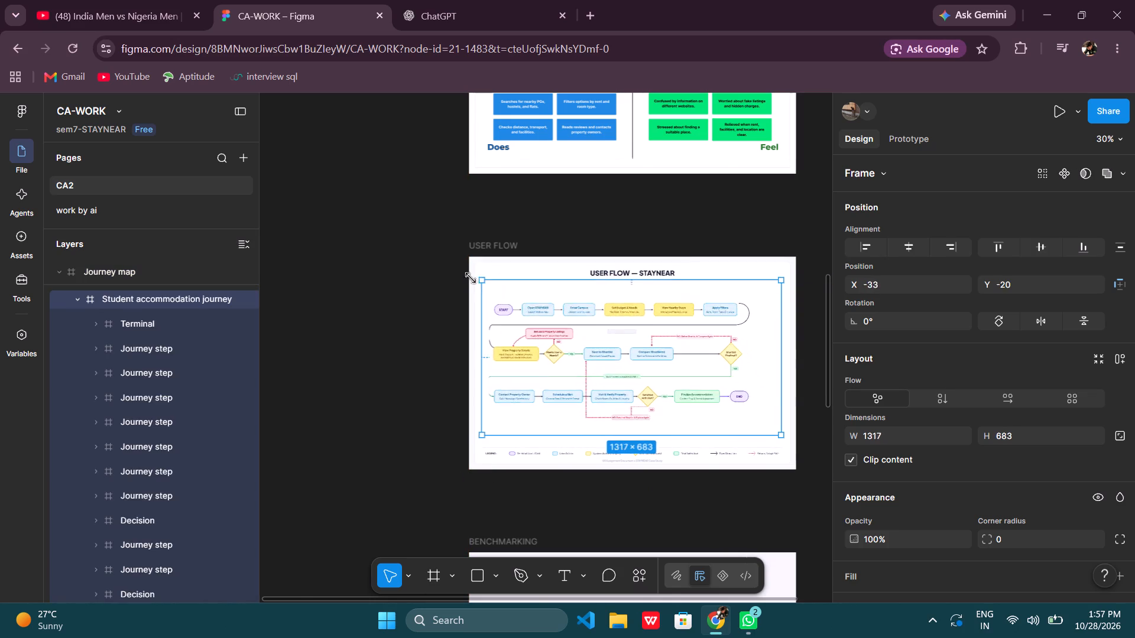
pyautogui.moveTo(471, 278); pyautogui.dragTo(486, 272)
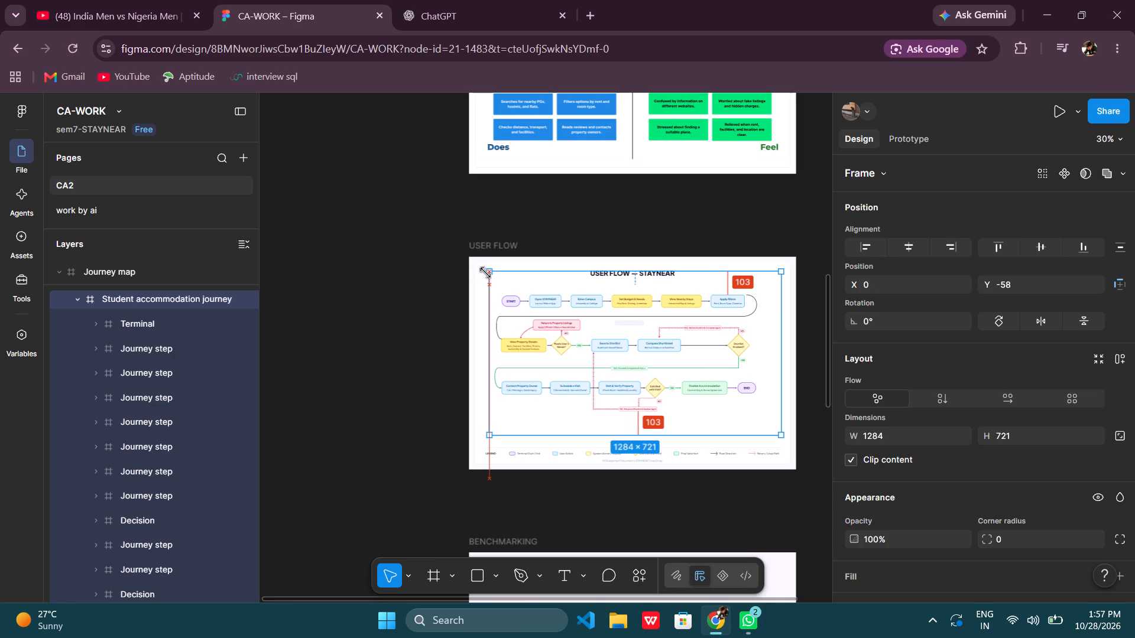
pyautogui.moveTo(486, 272); pyautogui.dragTo(485, 272)
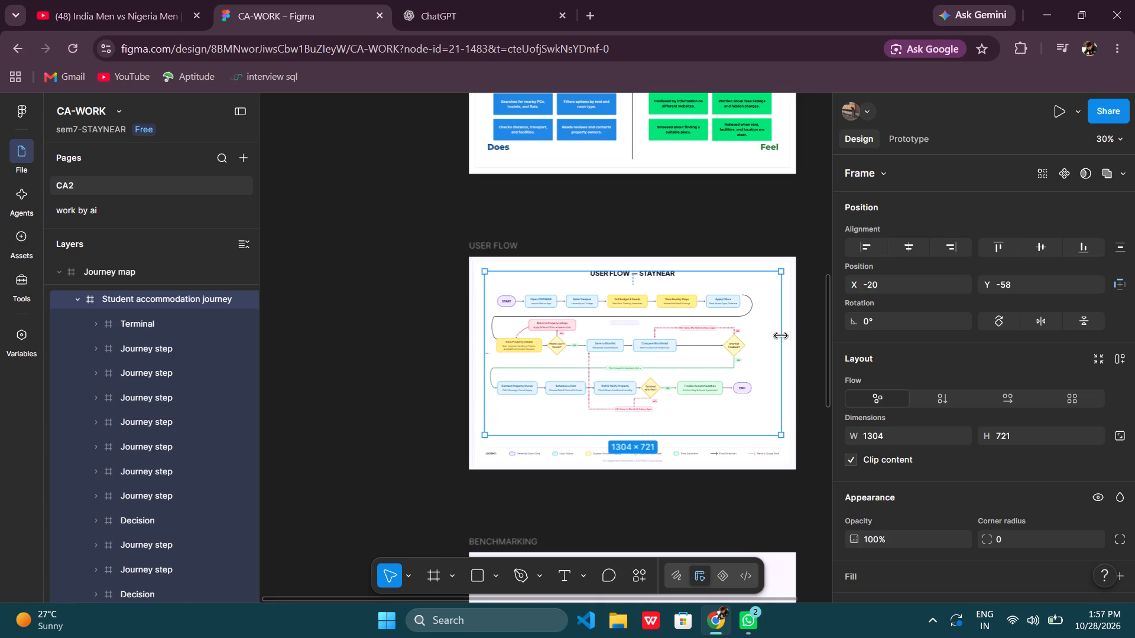
pyautogui.moveTo(781, 336); pyautogui.dragTo(790, 336)
pyautogui.moveTo(754, 338); pyautogui.dragTo(759, 338)
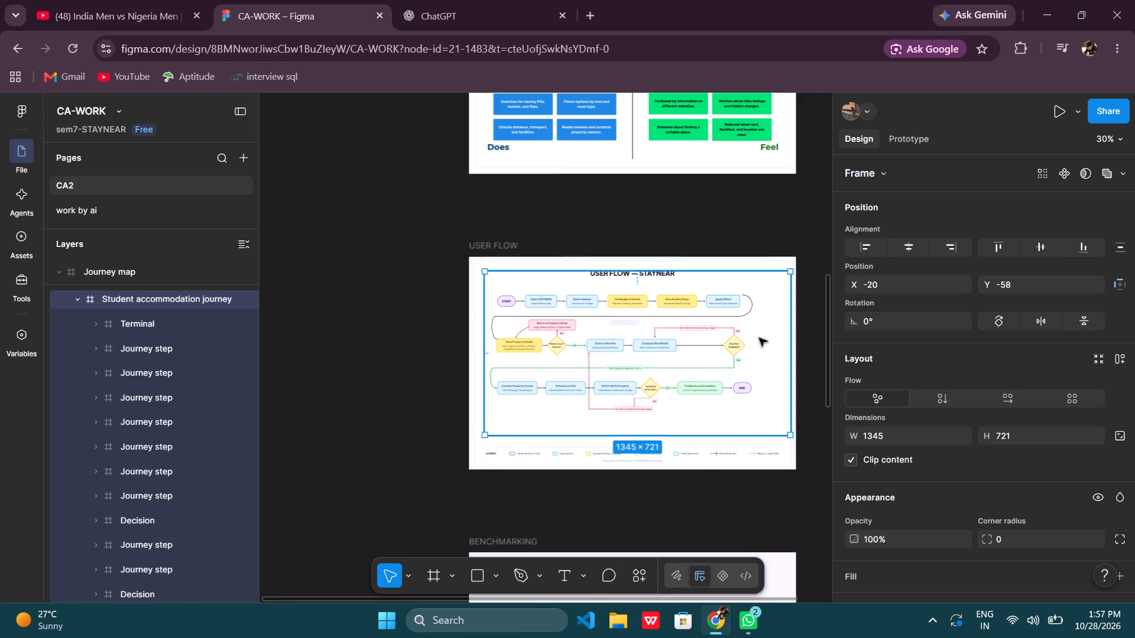
pyautogui.moveTo(759, 338); pyautogui.dragTo(767, 342)
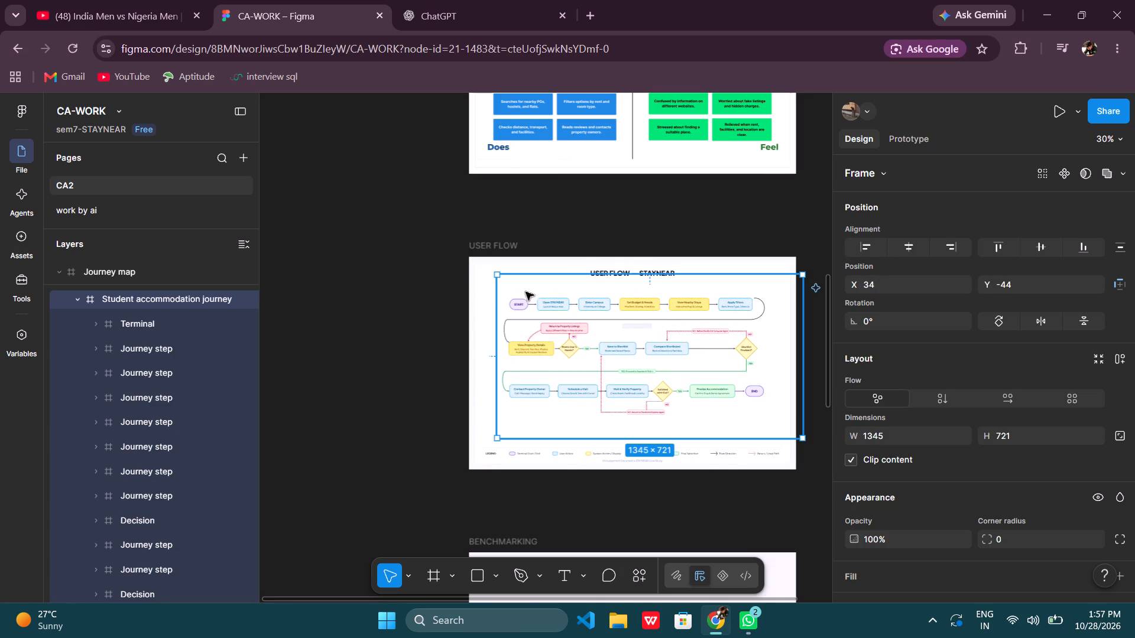
pyautogui.moveTo(500, 278); pyautogui.dragTo(489, 265)
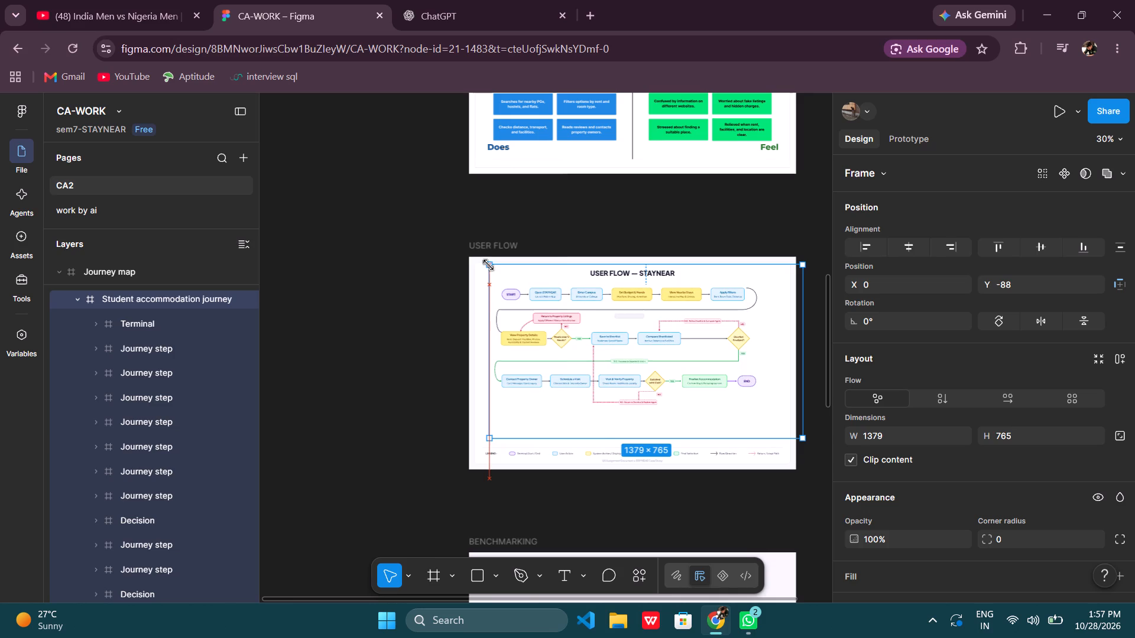
pyautogui.moveTo(489, 265); pyautogui.dragTo(482, 269)
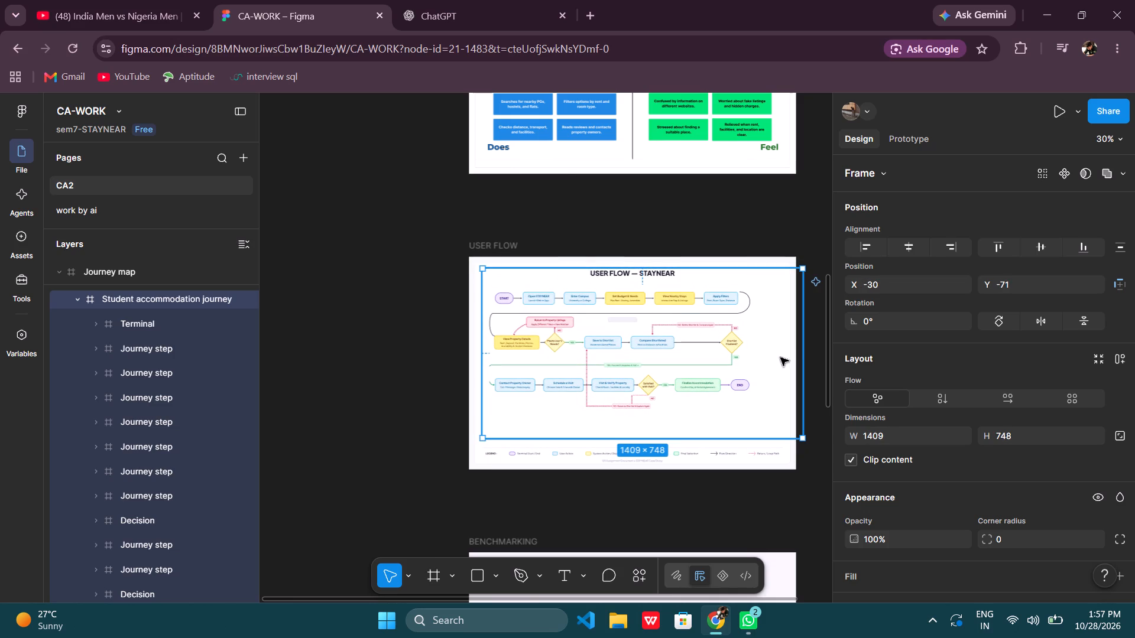
pyautogui.moveTo(773, 355); pyautogui.dragTo(787, 364)
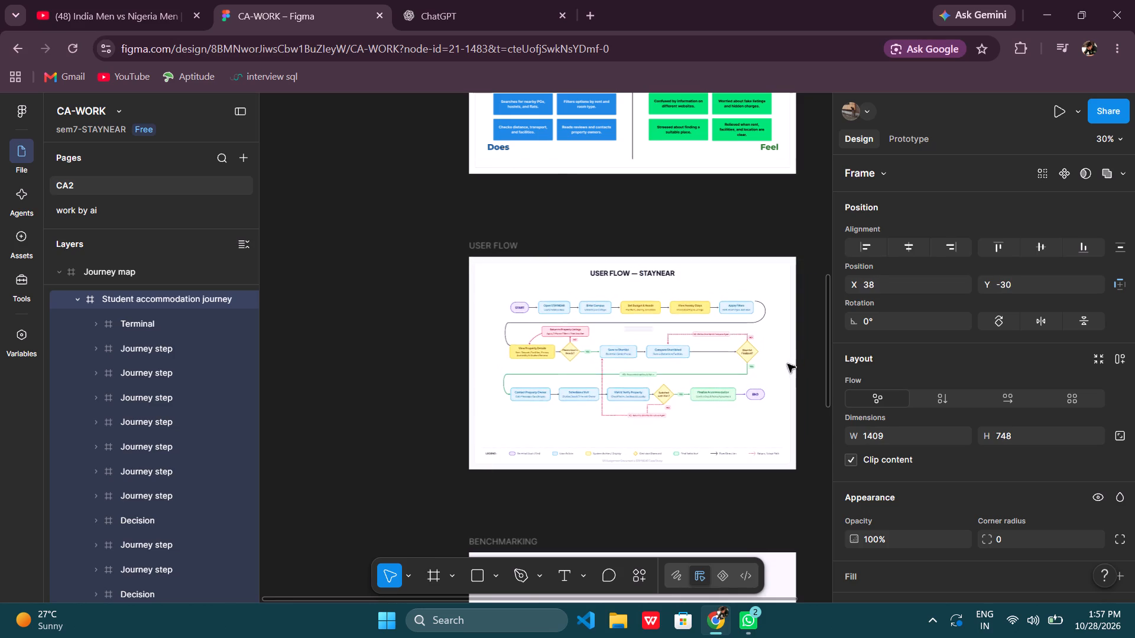
pyautogui.moveTo(787, 364); pyautogui.dragTo(786, 363)
pyautogui.click(420, 274)
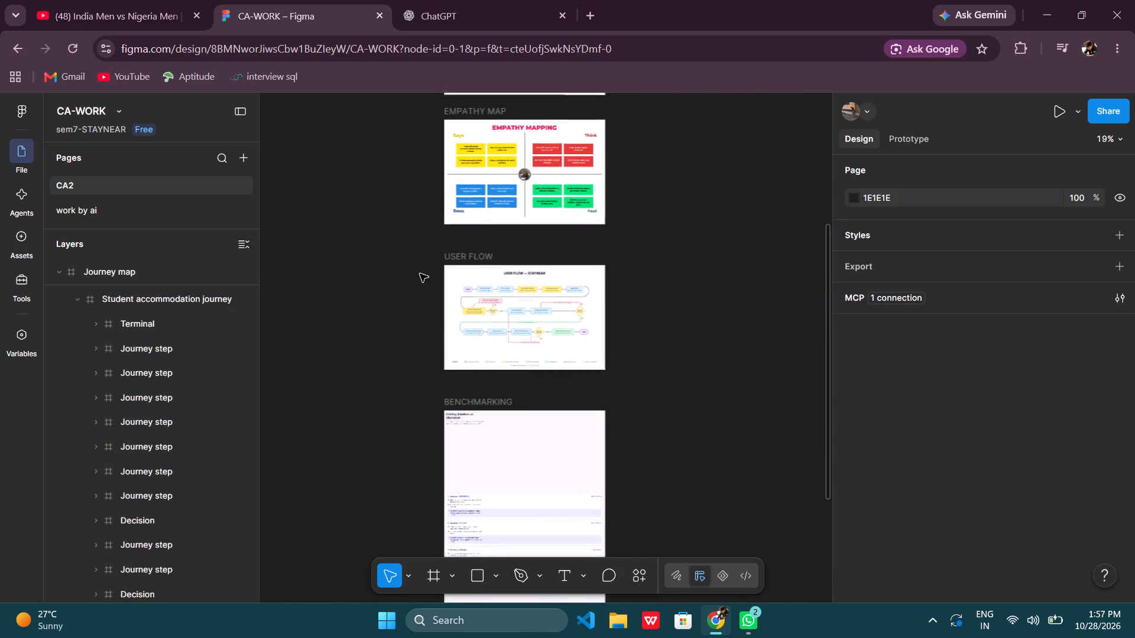
# Narrow the Student accommodation journey frame from its right edge so it fits inside the USER FLOW frame.
pyautogui.scroll(1, 420, 274)
pyautogui.scroll(-2, 420, 274)
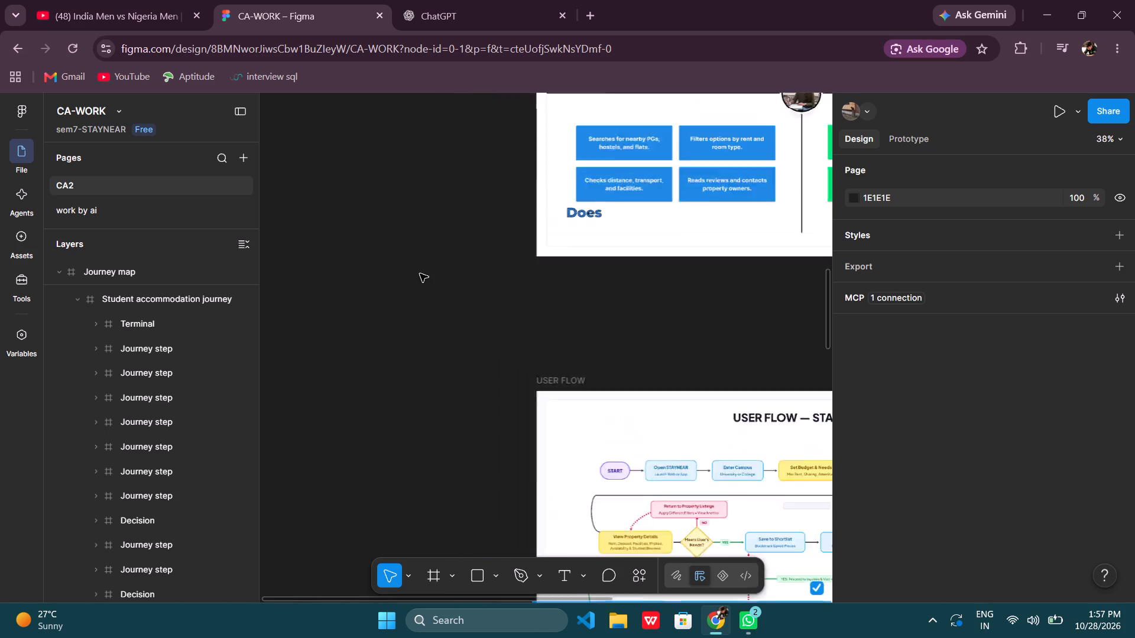
pyautogui.scroll(-7, 420, 274)
pyautogui.scroll(3, 420, 274)
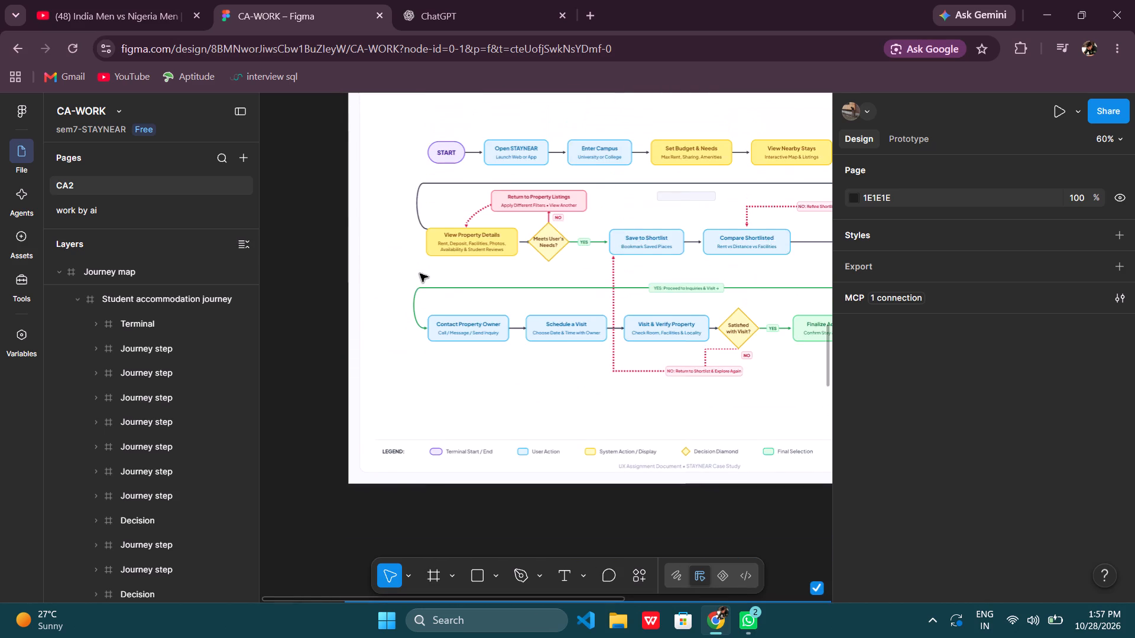
pyautogui.click(513, 431)
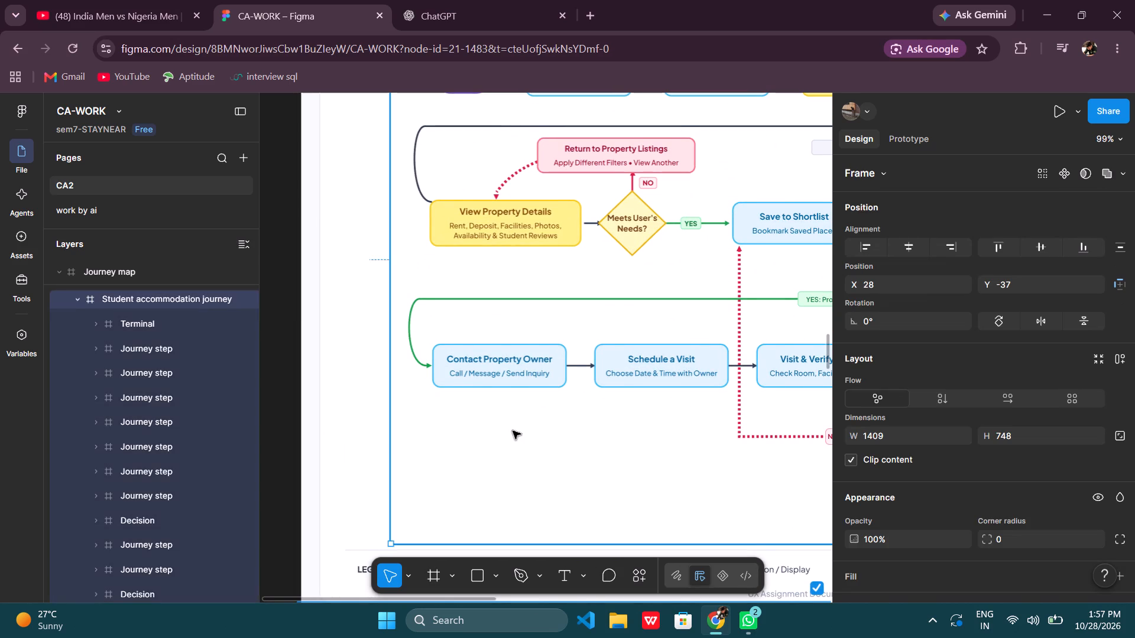
pyautogui.hscroll(-1, 513, 431)
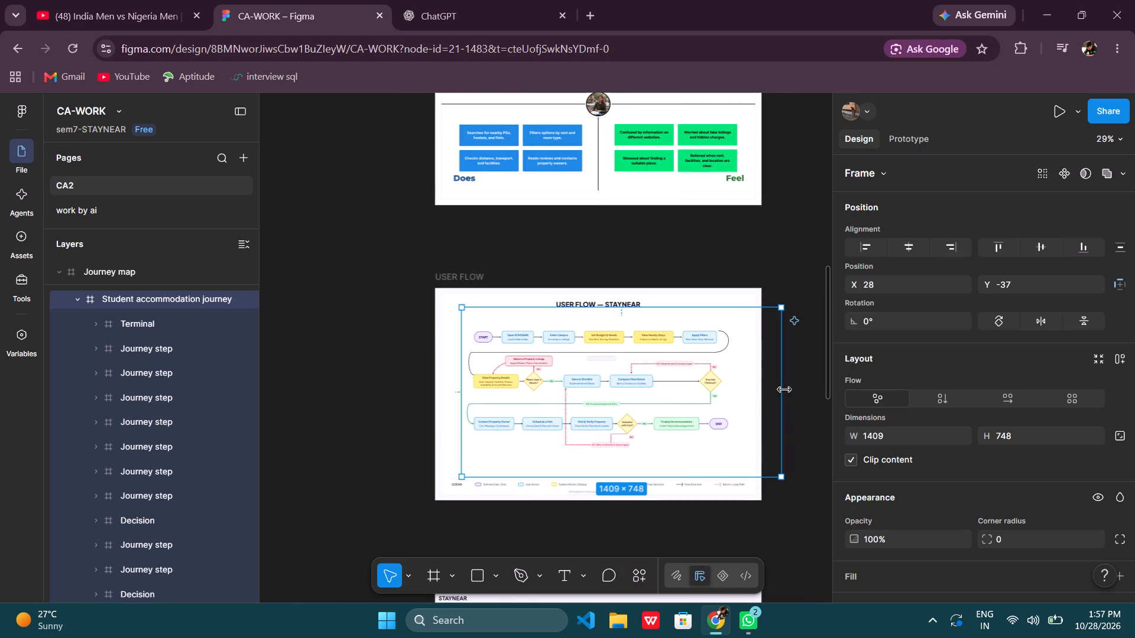
pyautogui.moveTo(784, 390); pyautogui.dragTo(745, 397)
# Select the User journey document frame inside USER FLOW to check its extent around the diagram.
pyautogui.click(448, 350)
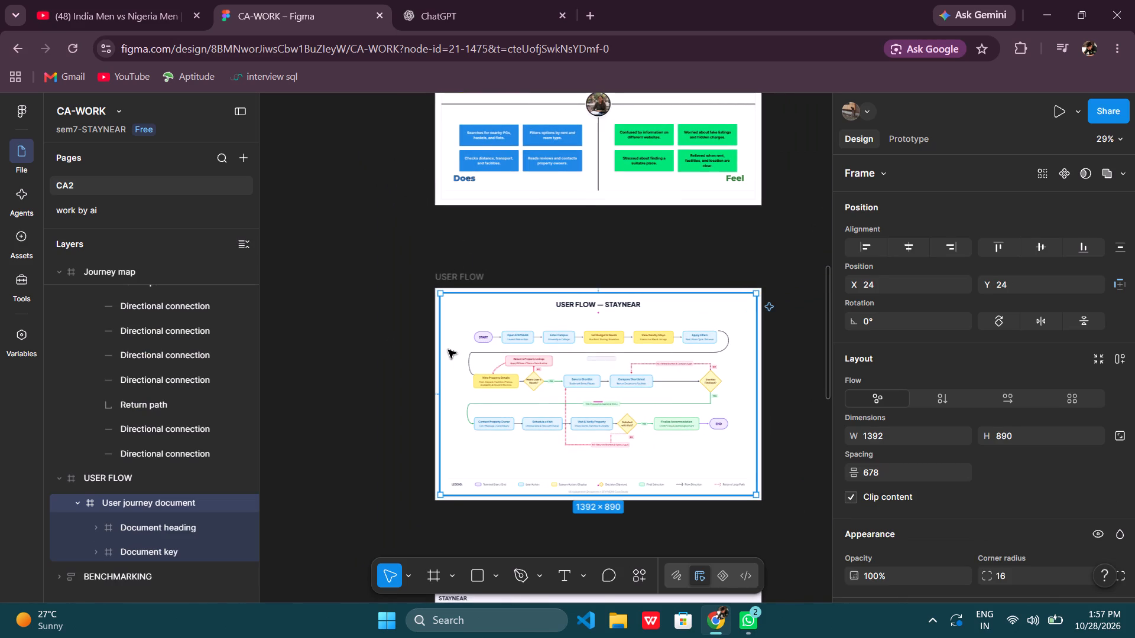
pyautogui.doubleClick(448, 350)
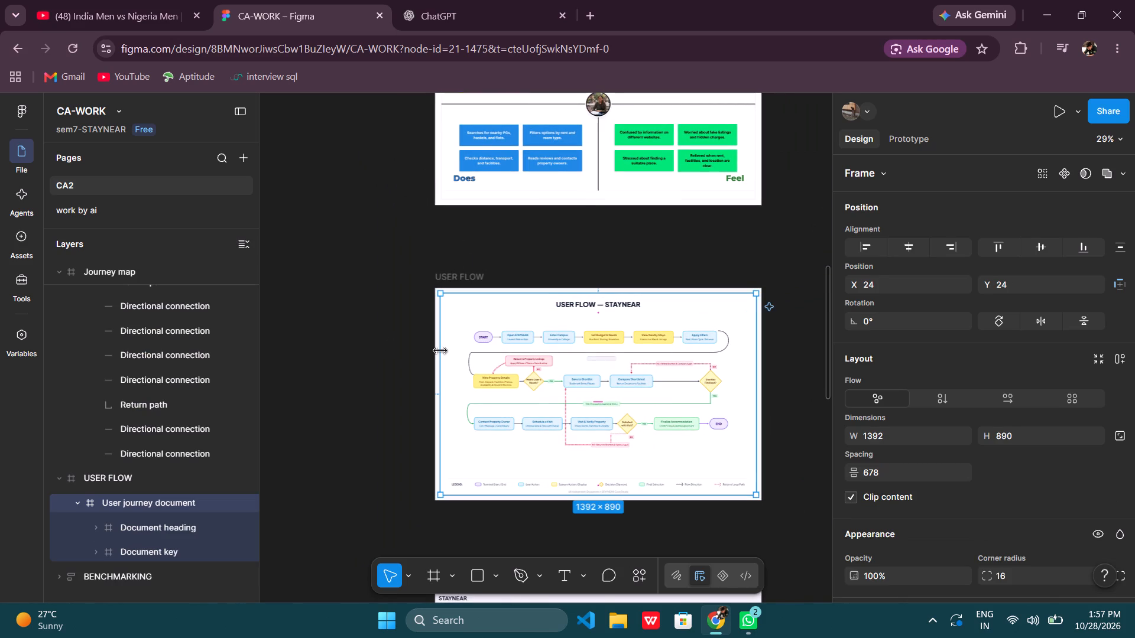
pyautogui.doubleClick(434, 358)
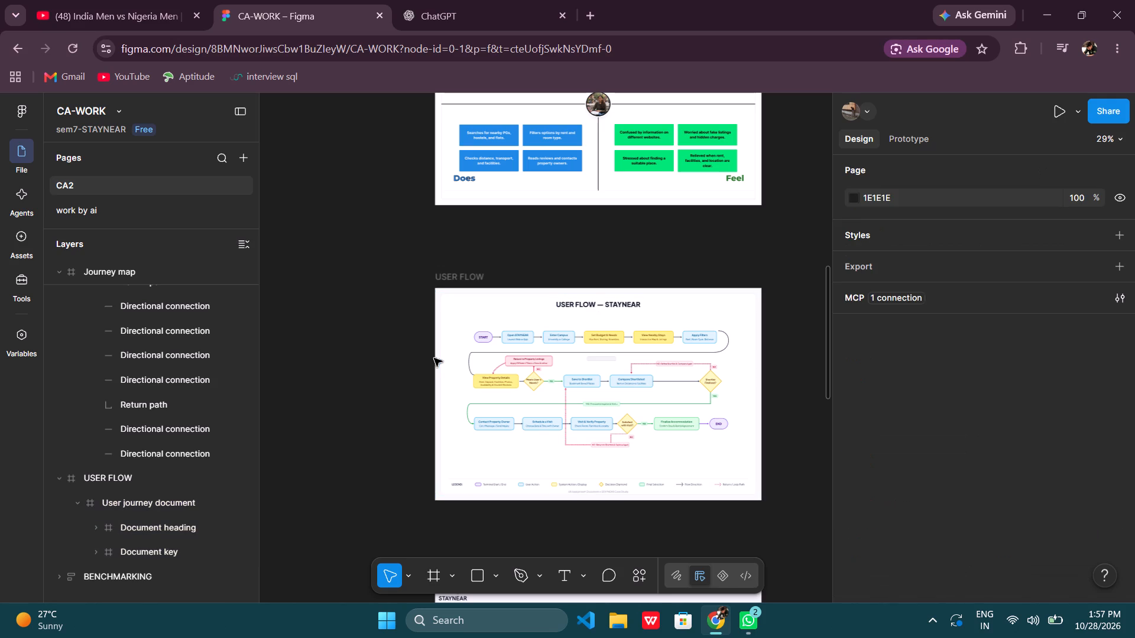
pyautogui.tripleClick(435, 361)
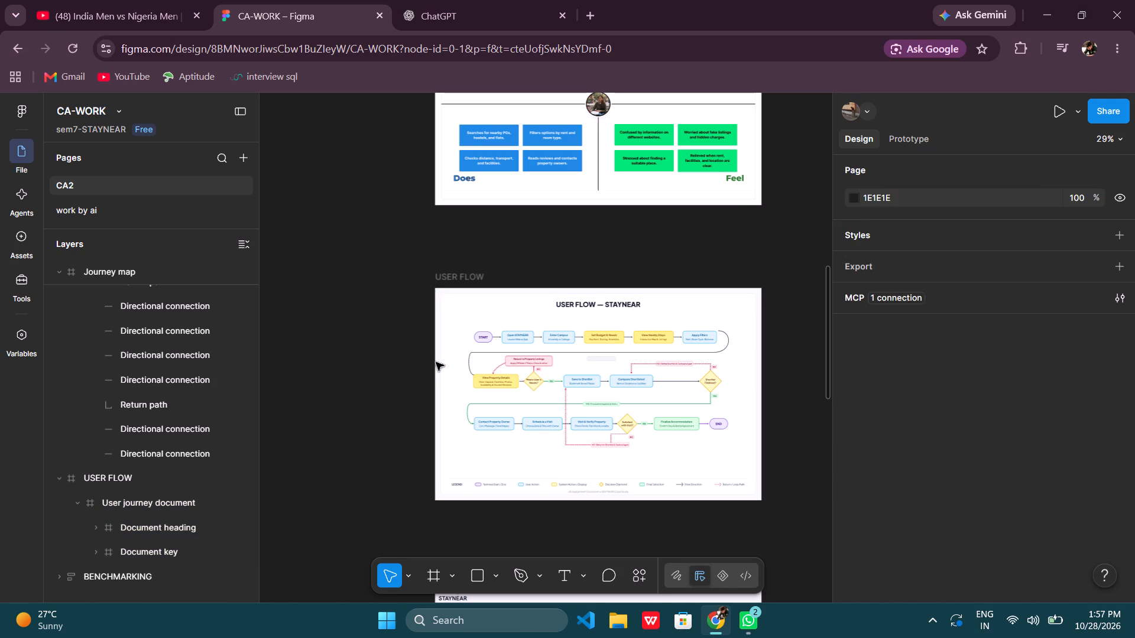
pyautogui.tripleClick(436, 362)
pyautogui.tripleClick(436, 362)
pyautogui.moveTo(436, 362); pyautogui.dragTo(458, 370)
pyautogui.tripleClick(458, 370)
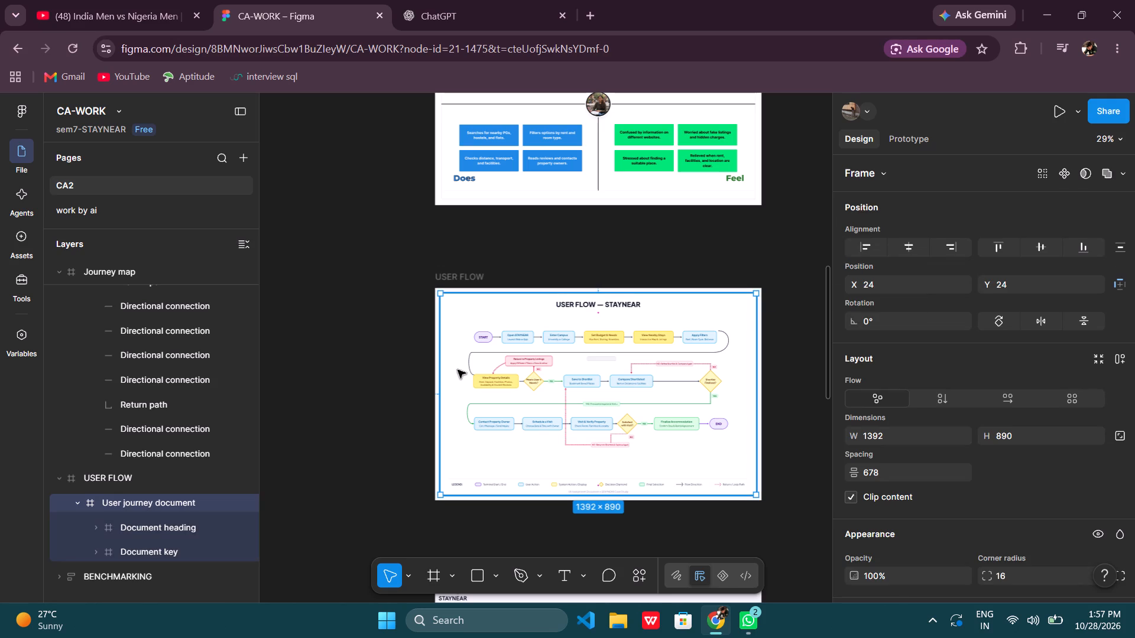
# Resize the Executive context section at the top of the BENCHMARKING frame to about 1351 × 152.
pyautogui.click(387, 403)
pyautogui.scroll(-4, 387, 403)
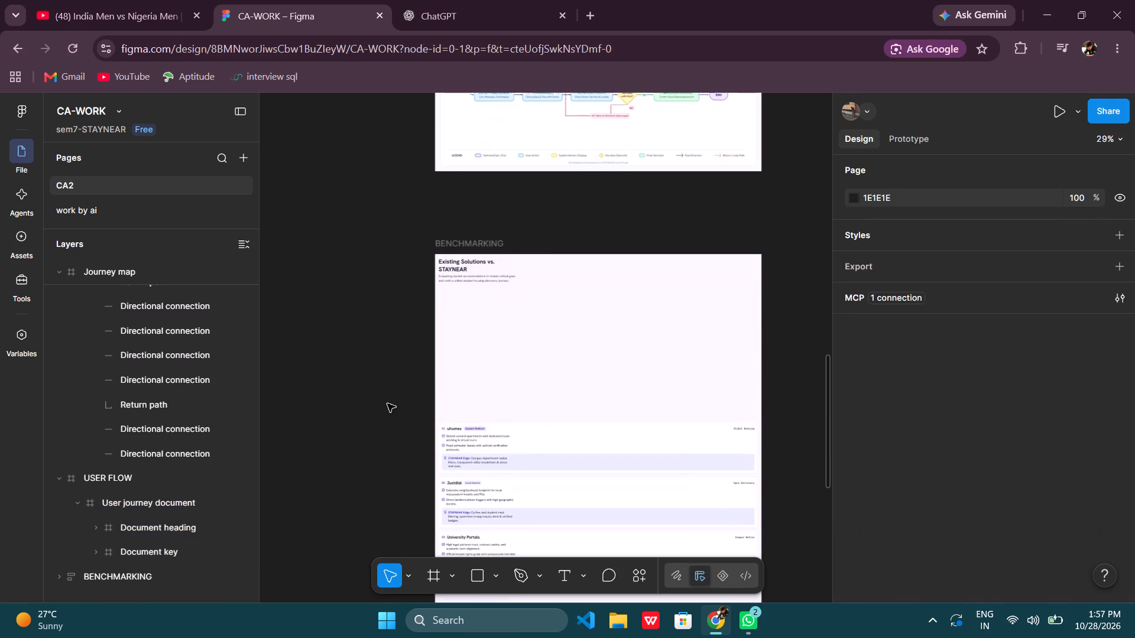
pyautogui.click(529, 328)
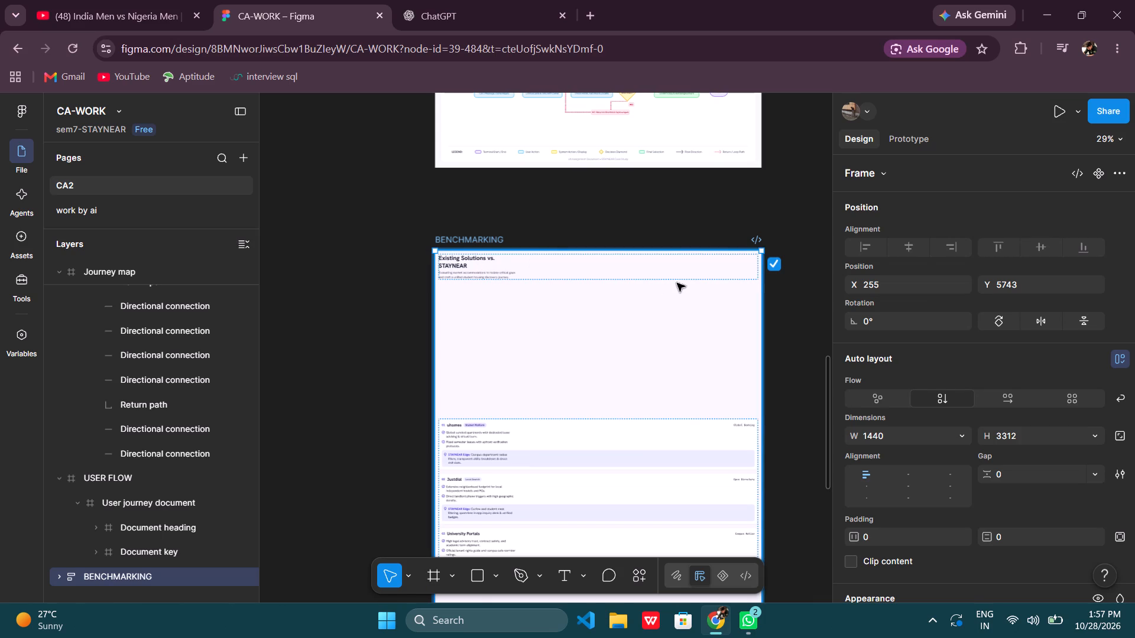
pyautogui.click(677, 281)
pyautogui.tripleClick(547, 262)
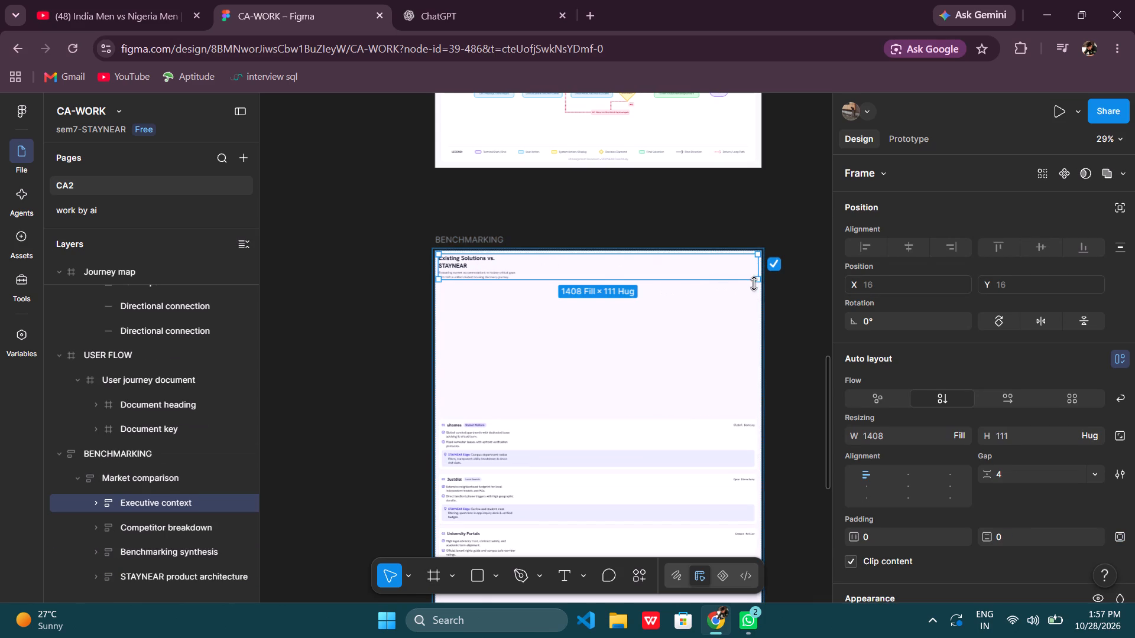
pyautogui.moveTo(757, 279); pyautogui.dragTo(741, 308)
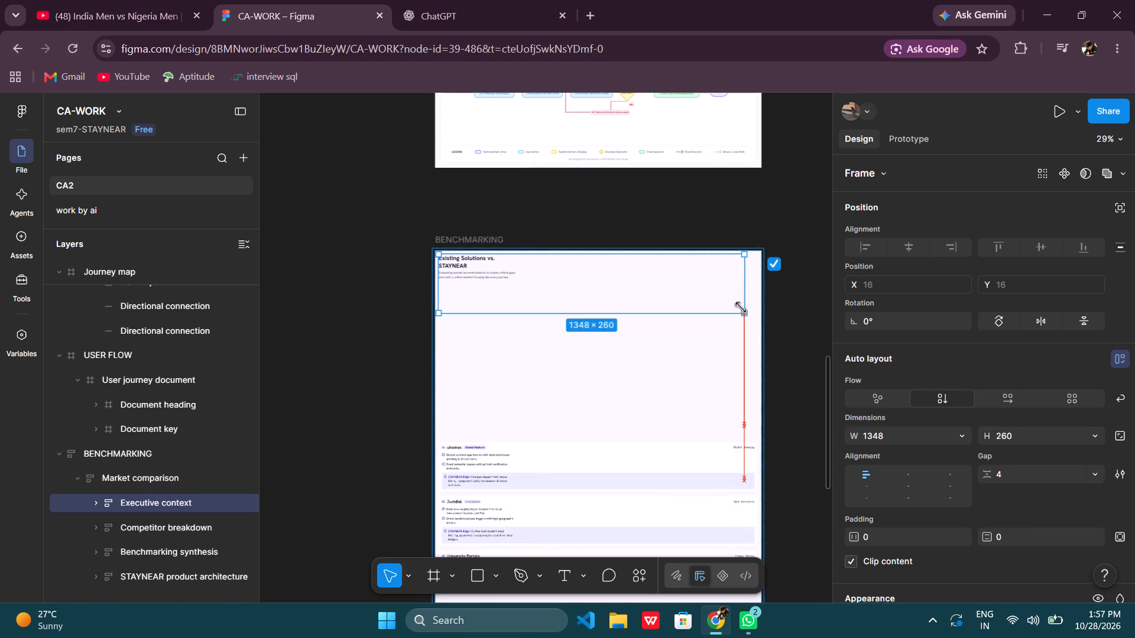
pyautogui.moveTo(741, 308); pyautogui.dragTo(747, 289)
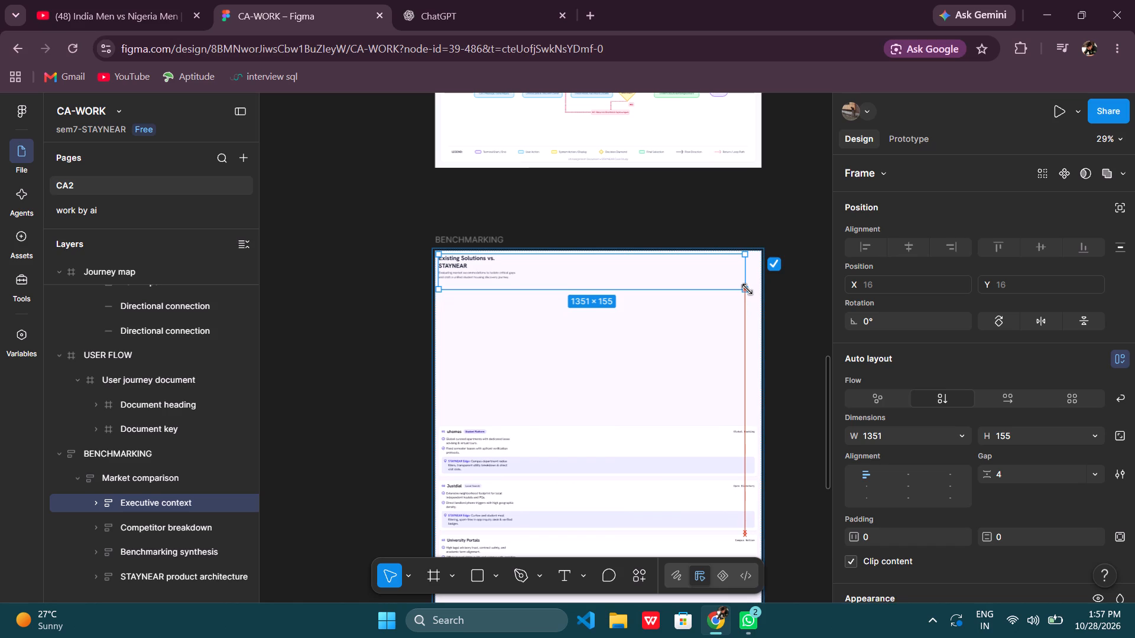
pyautogui.moveTo(747, 289); pyautogui.dragTo(747, 289)
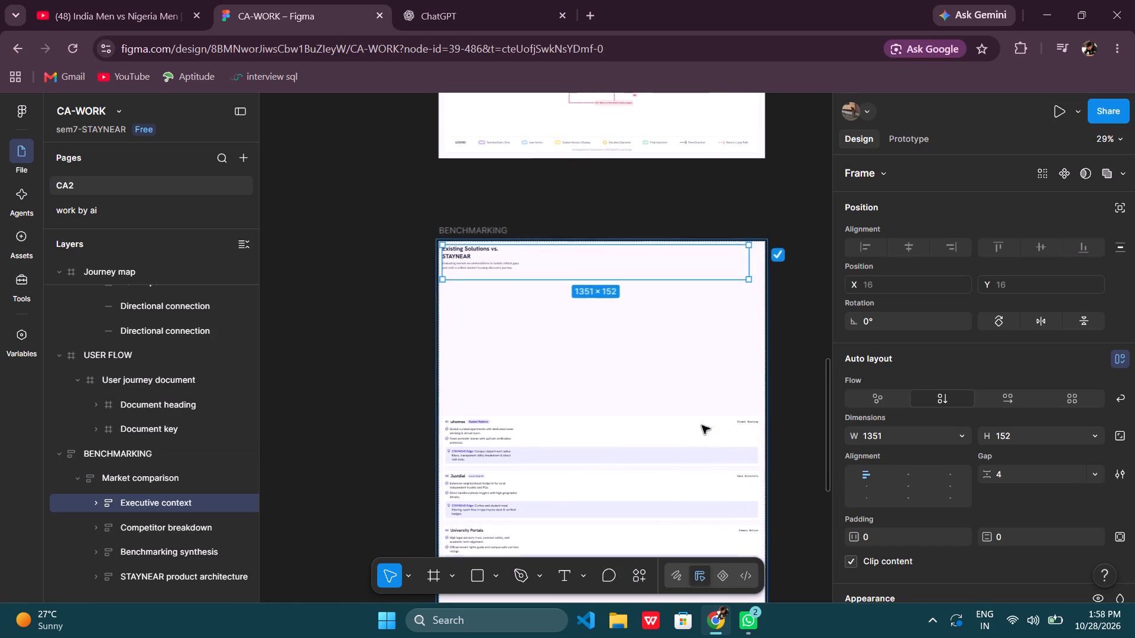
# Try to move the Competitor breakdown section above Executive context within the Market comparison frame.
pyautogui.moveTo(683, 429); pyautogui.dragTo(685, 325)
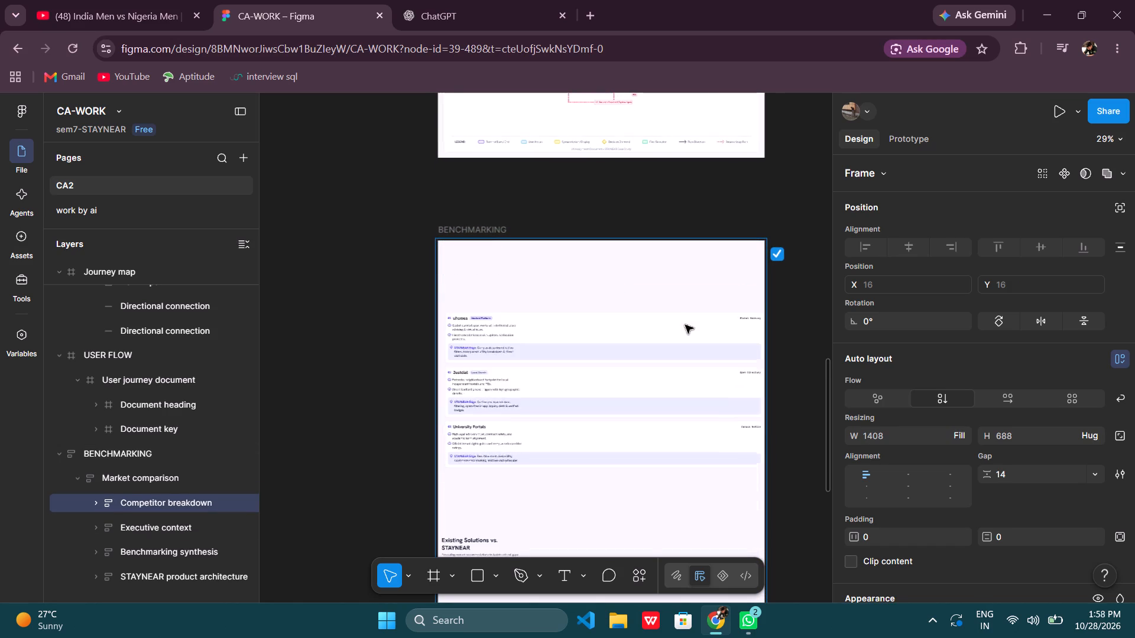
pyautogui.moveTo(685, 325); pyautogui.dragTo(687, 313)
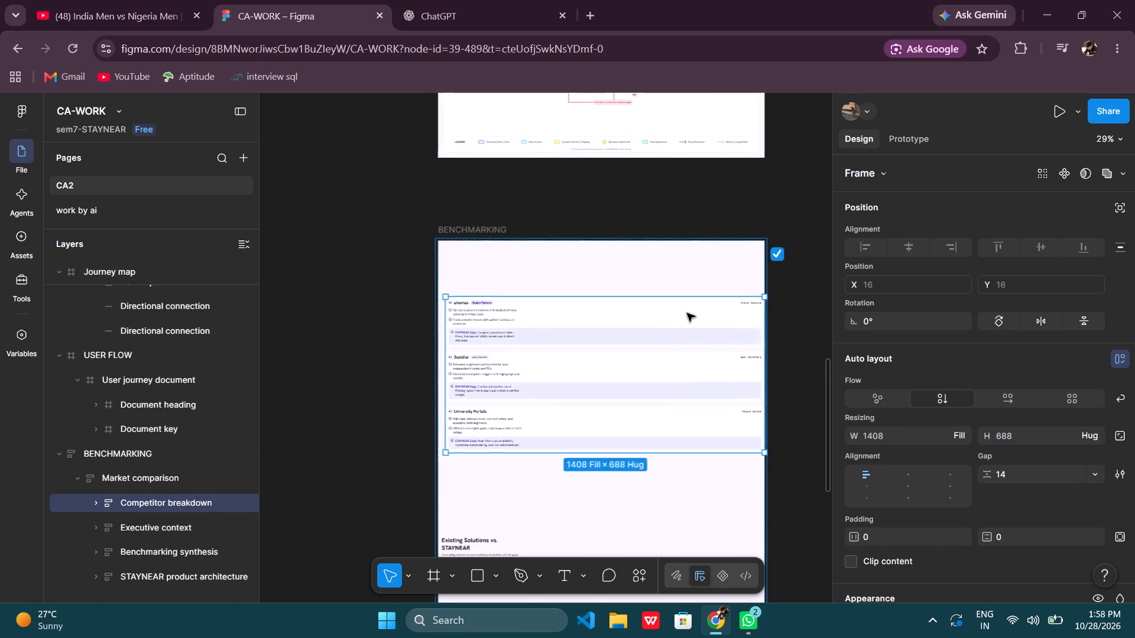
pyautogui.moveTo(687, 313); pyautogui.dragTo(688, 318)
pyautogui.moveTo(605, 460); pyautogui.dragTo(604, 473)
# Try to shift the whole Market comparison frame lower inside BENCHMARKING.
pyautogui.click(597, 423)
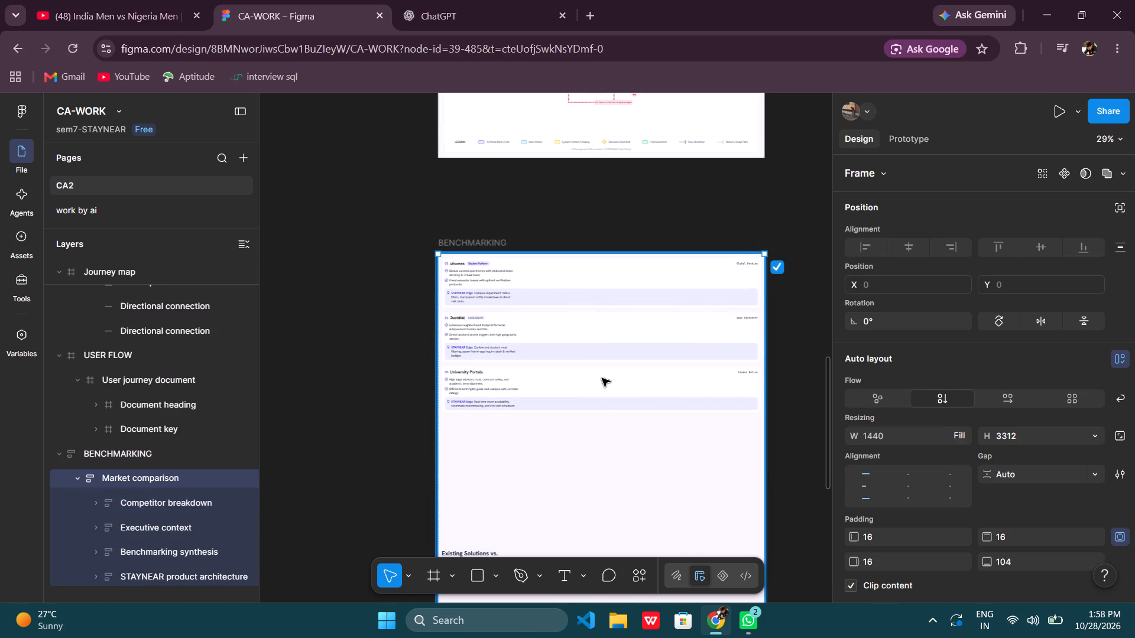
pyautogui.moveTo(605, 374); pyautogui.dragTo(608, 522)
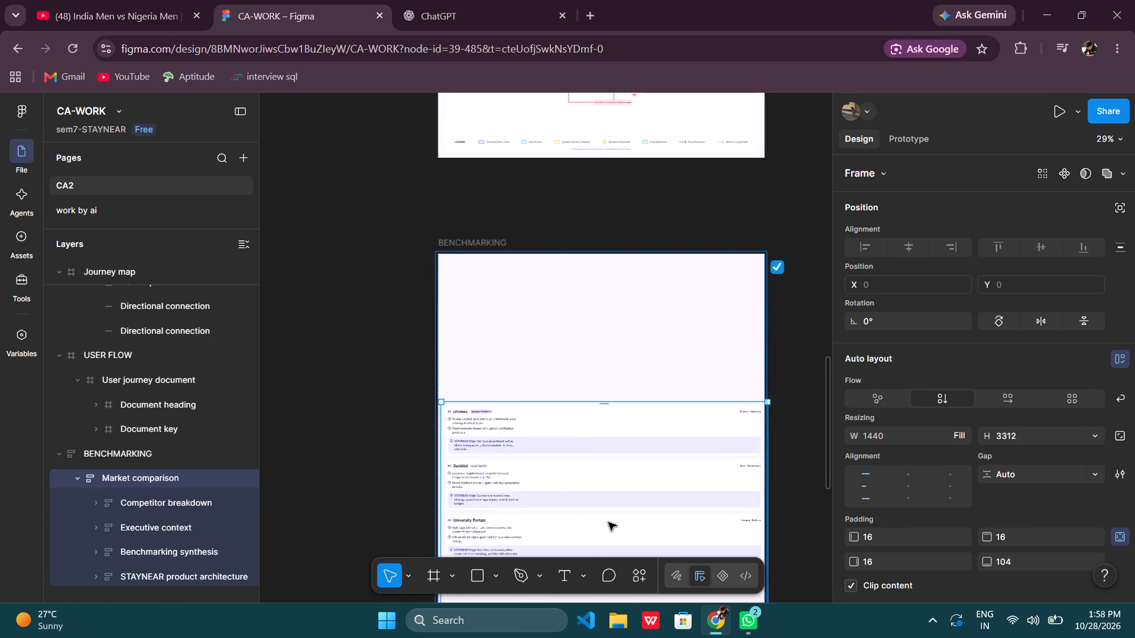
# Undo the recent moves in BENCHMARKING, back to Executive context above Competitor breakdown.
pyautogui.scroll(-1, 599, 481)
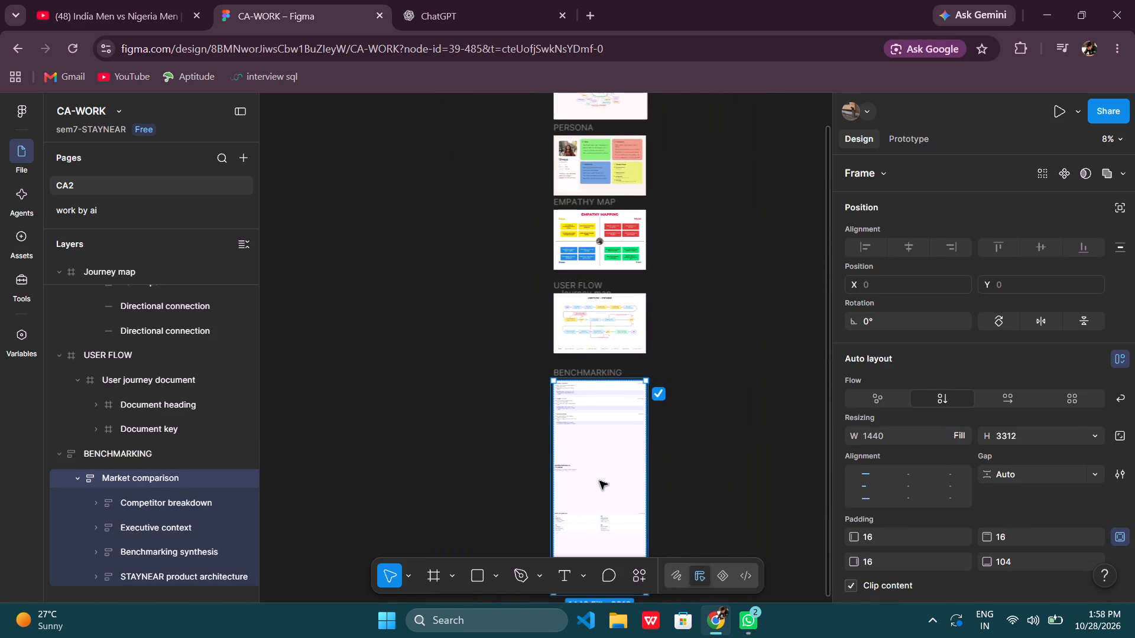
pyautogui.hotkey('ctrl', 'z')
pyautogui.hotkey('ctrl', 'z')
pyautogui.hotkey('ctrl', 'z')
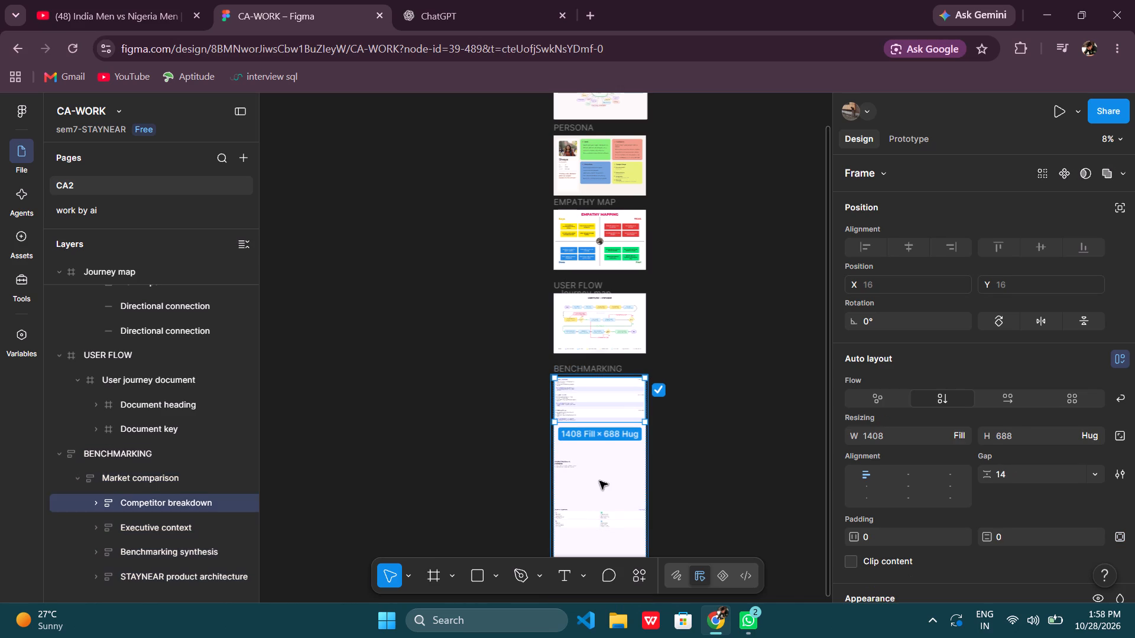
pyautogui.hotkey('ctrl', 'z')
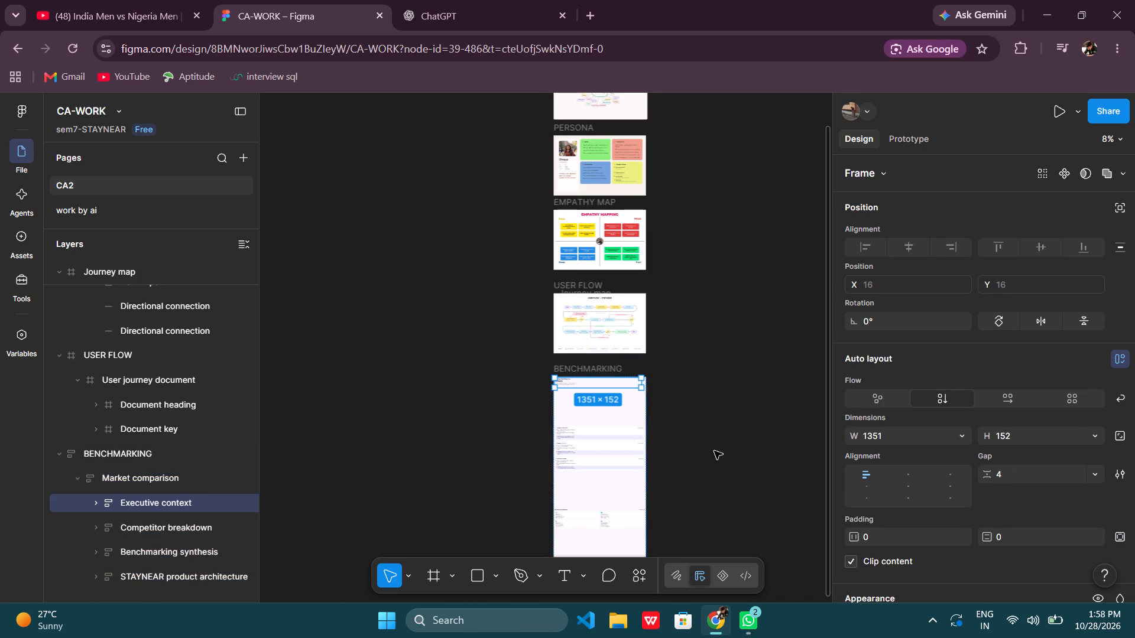
# Resize the BENCHMARKING frame from its lower corner to about 596 × 3291.
pyautogui.hscroll(3, 714, 451)
pyautogui.scroll(1, 714, 451)
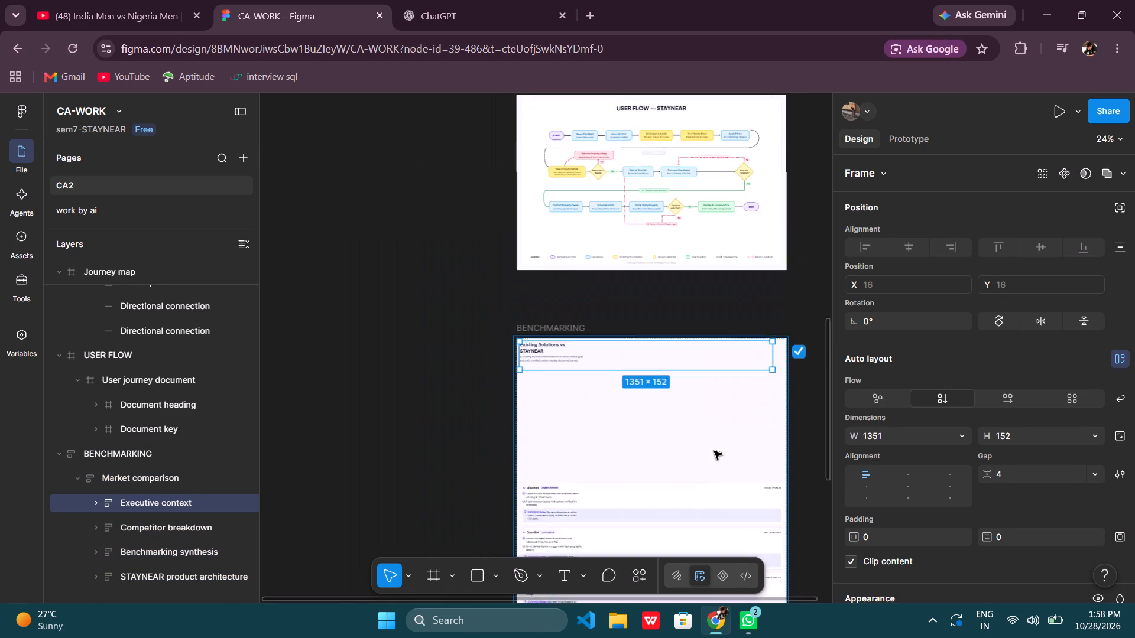
pyautogui.scroll(1, 714, 451)
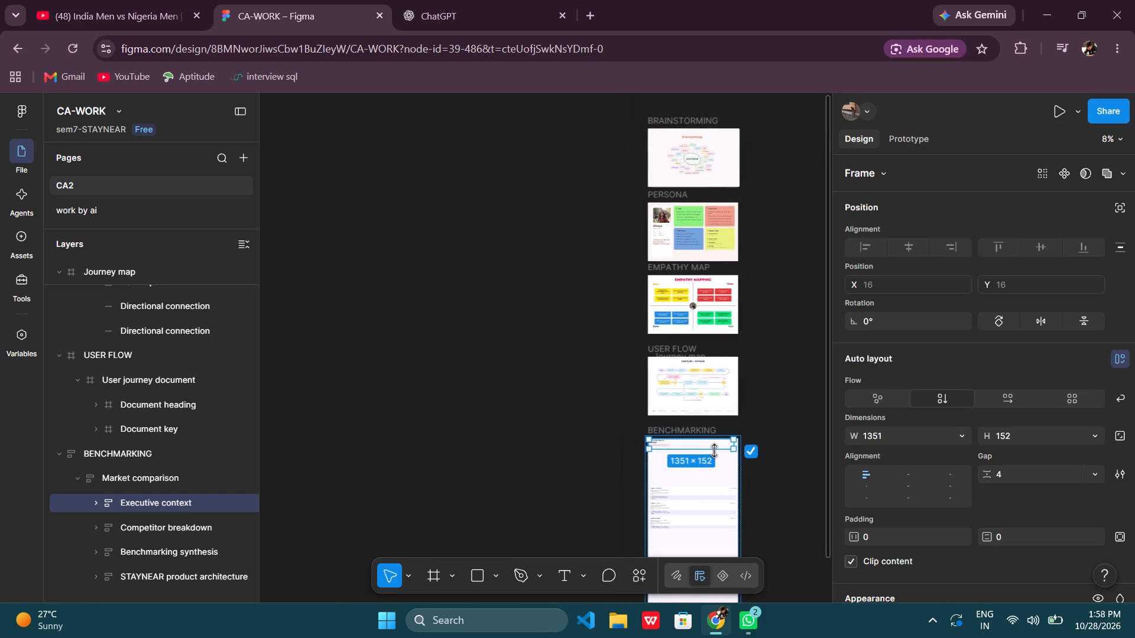
pyautogui.hscroll(-1, 714, 451)
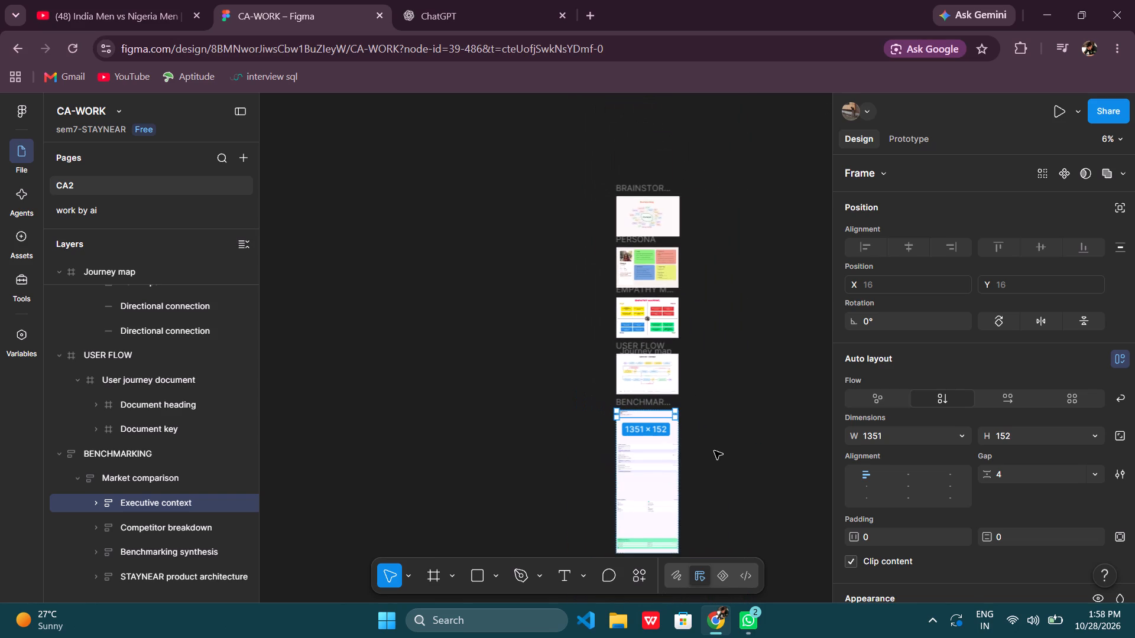
pyautogui.scroll(-2, 714, 451)
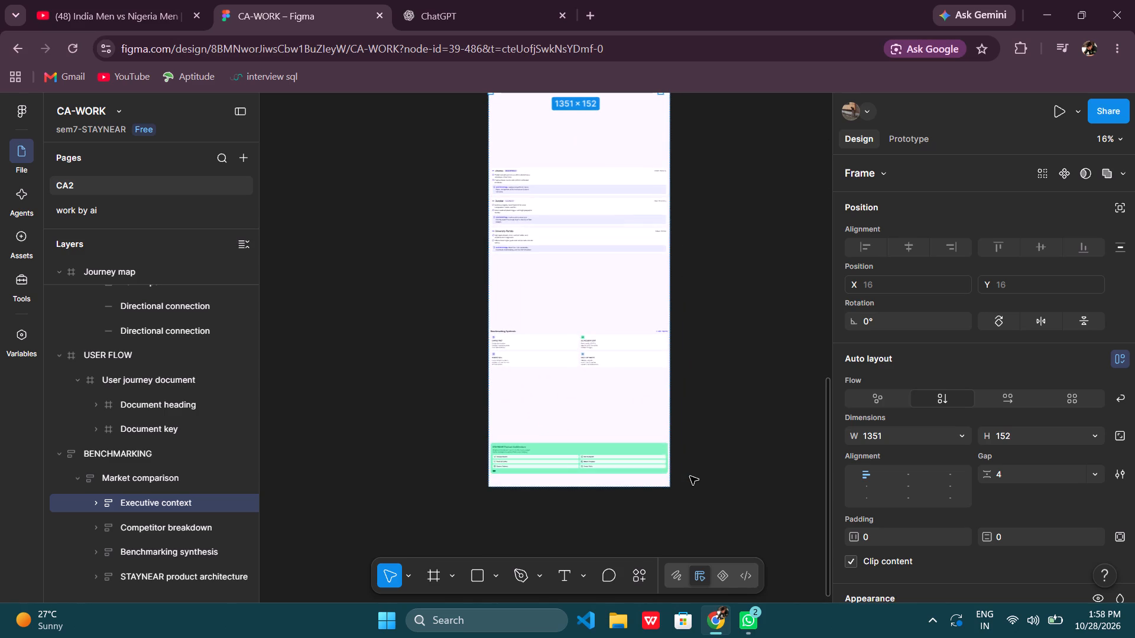
pyautogui.click(614, 489)
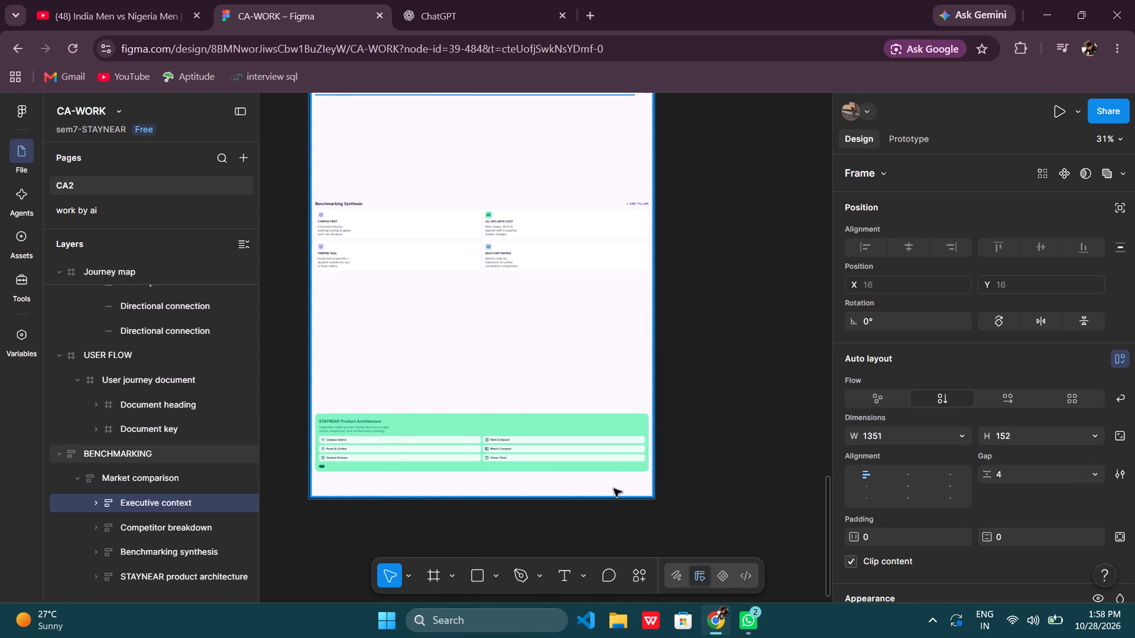
pyautogui.moveTo(653, 502); pyautogui.dragTo(501, 464)
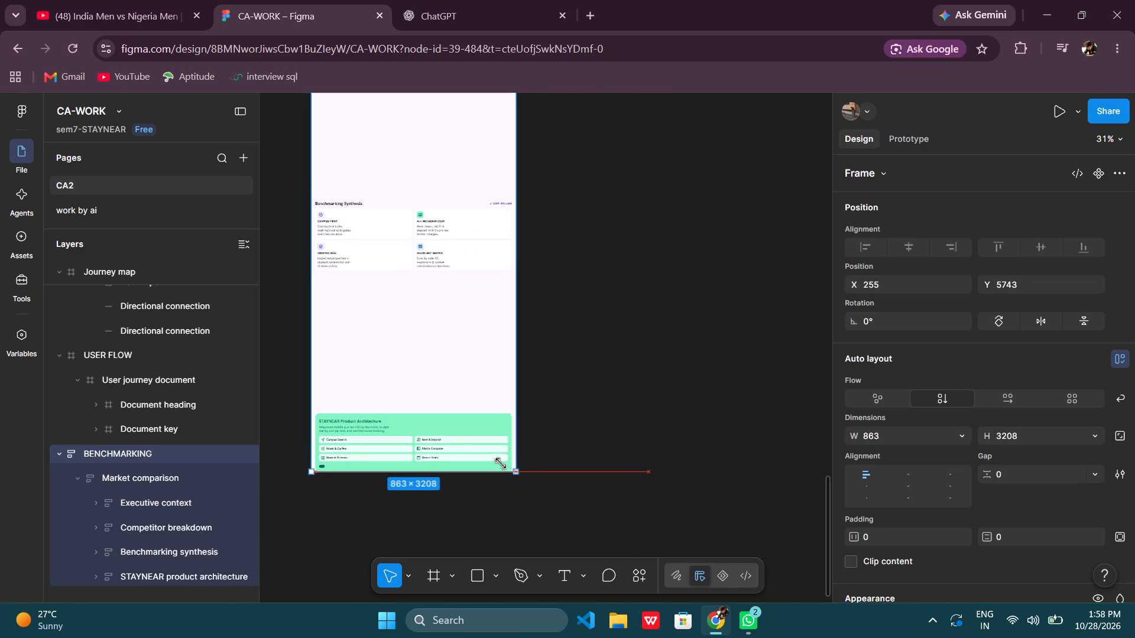
pyautogui.moveTo(501, 464); pyautogui.dragTo(462, 381)
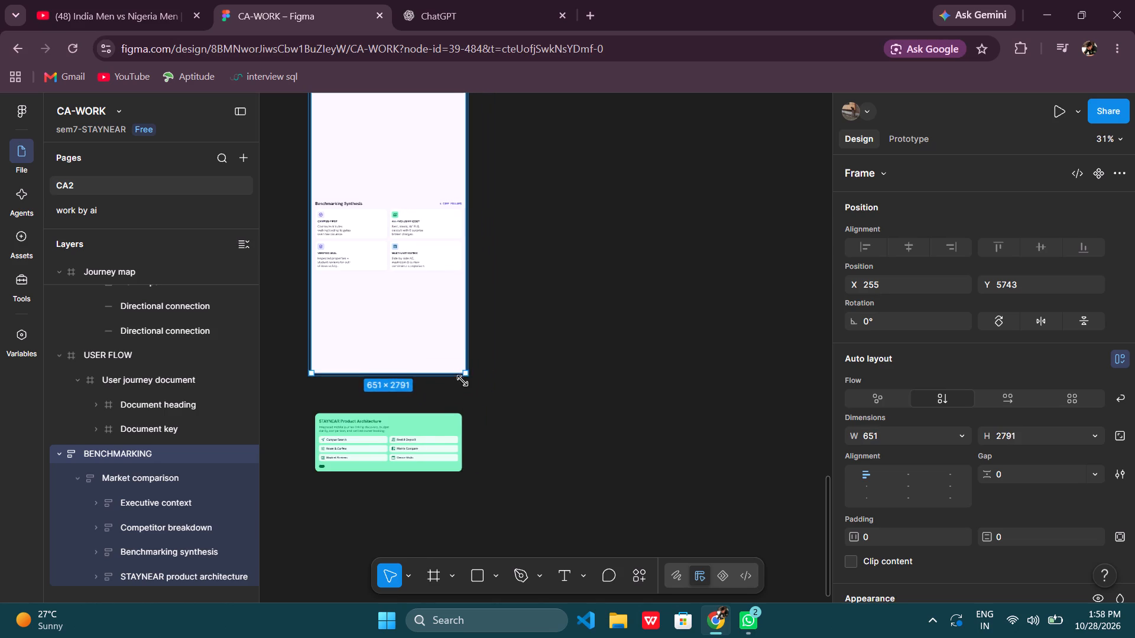
pyautogui.moveTo(462, 381); pyautogui.dragTo(471, 497)
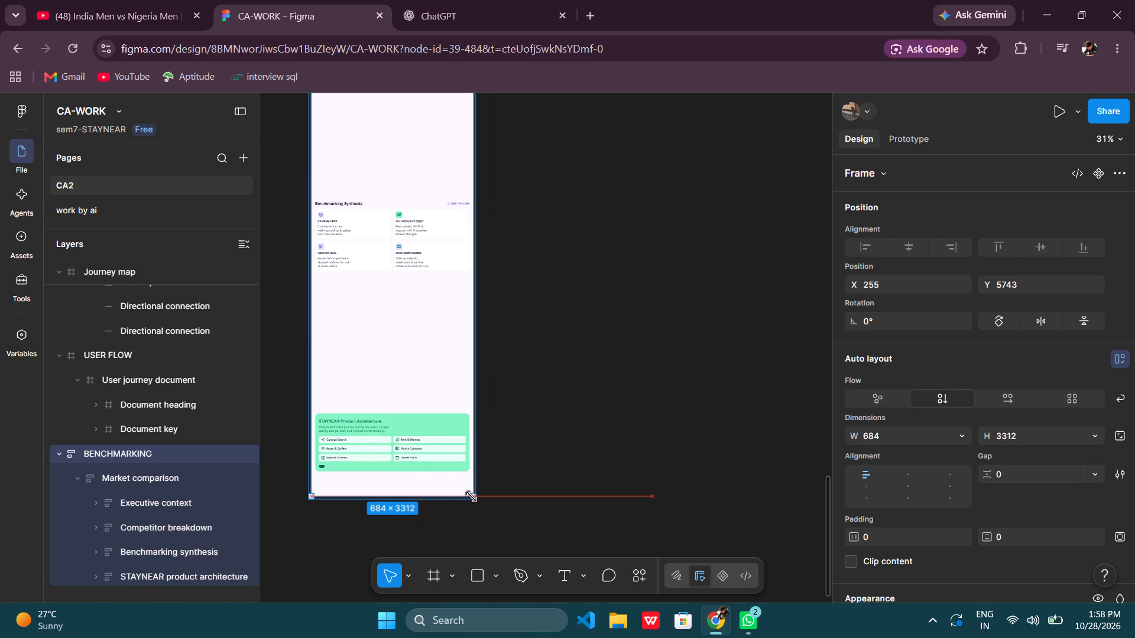
pyautogui.moveTo(471, 497); pyautogui.dragTo(453, 491)
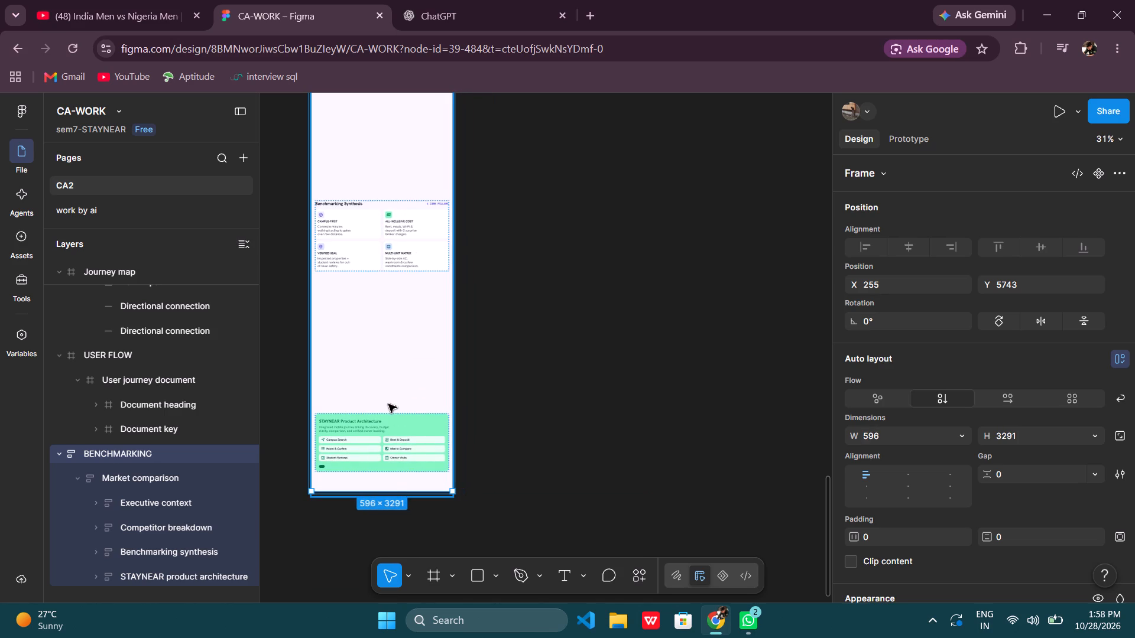
# Shrink the nested Market comparison frame to fill the 596 width at a height of about 1456, closing the gaps between its sections.
pyautogui.doubleClick(388, 404)
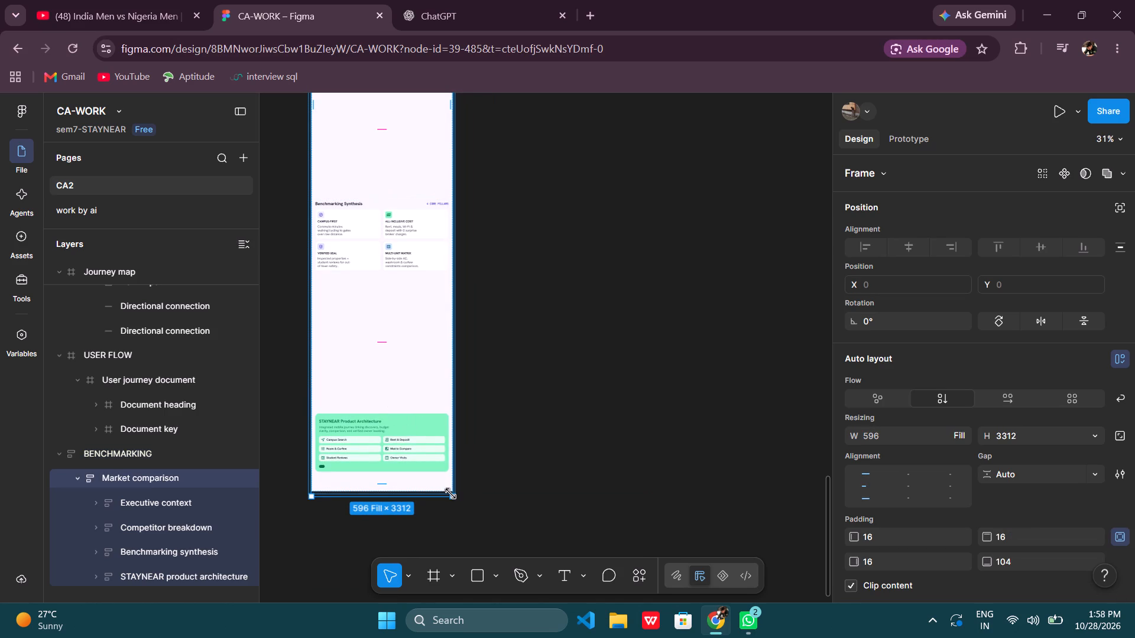
pyautogui.moveTo(450, 494); pyautogui.dragTo(439, 294)
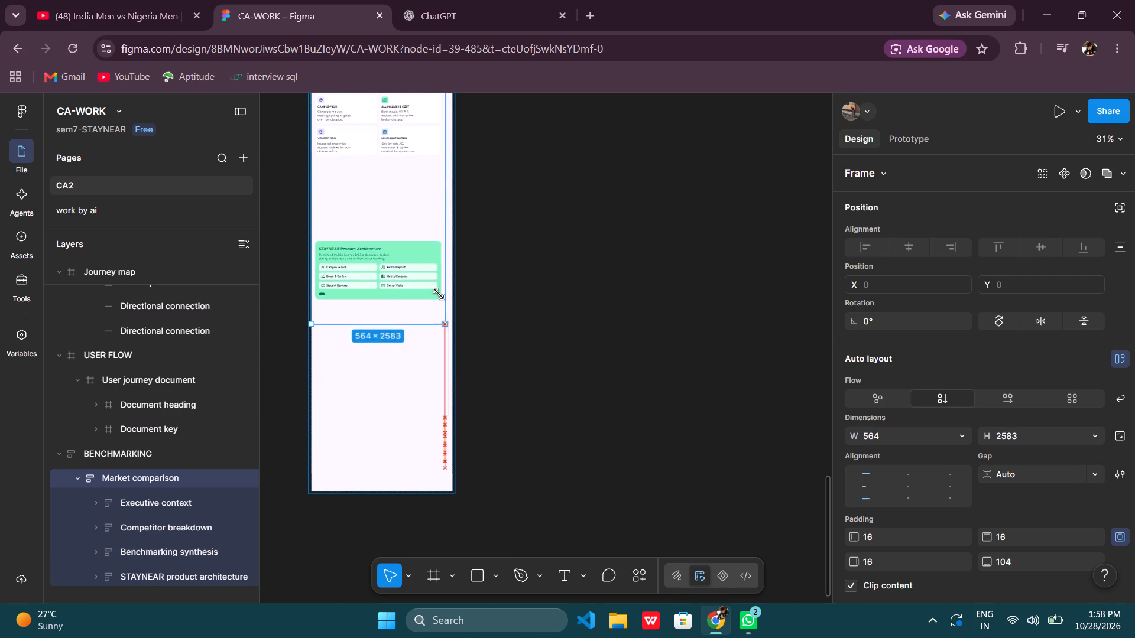
pyautogui.moveTo(439, 294); pyautogui.dragTo(426, 158)
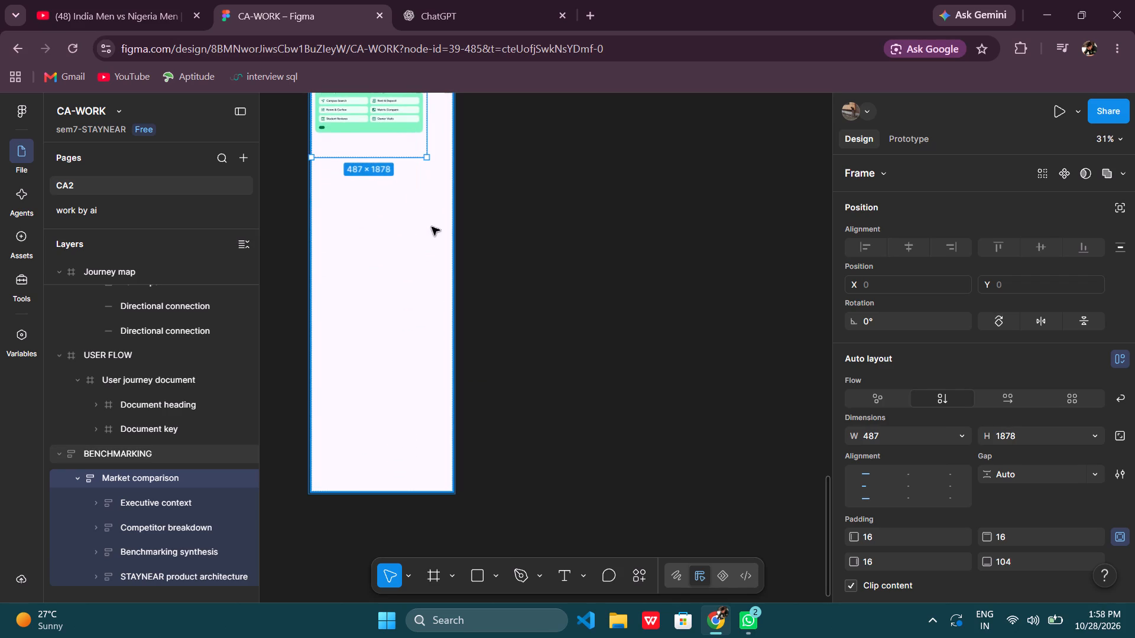
pyautogui.scroll(5, 432, 227)
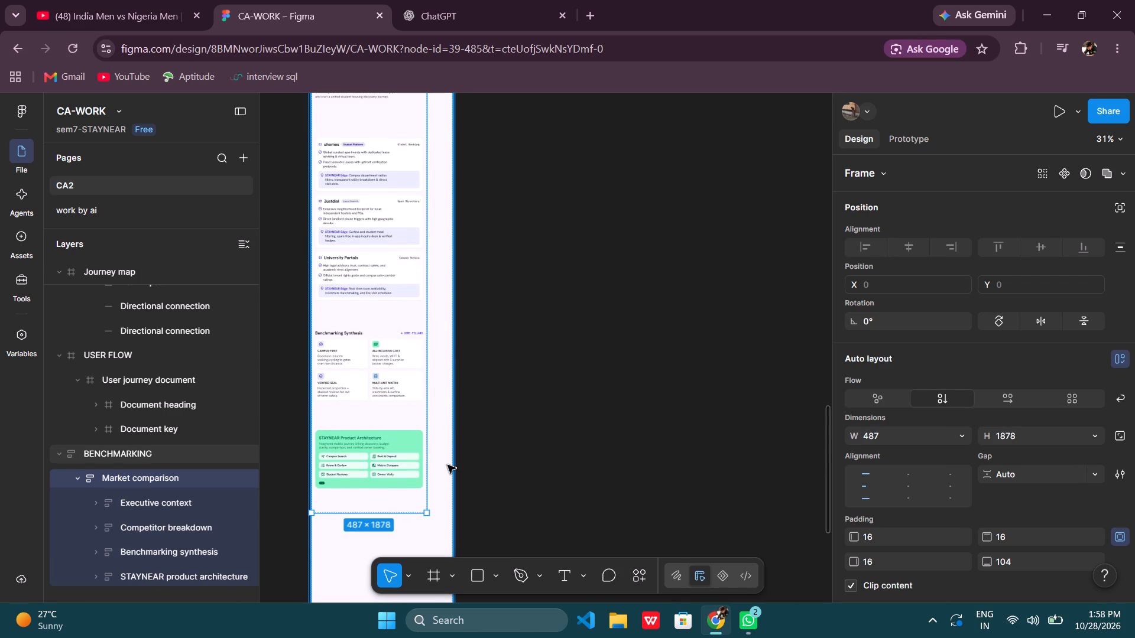
pyautogui.moveTo(424, 512); pyautogui.dragTo(455, 399)
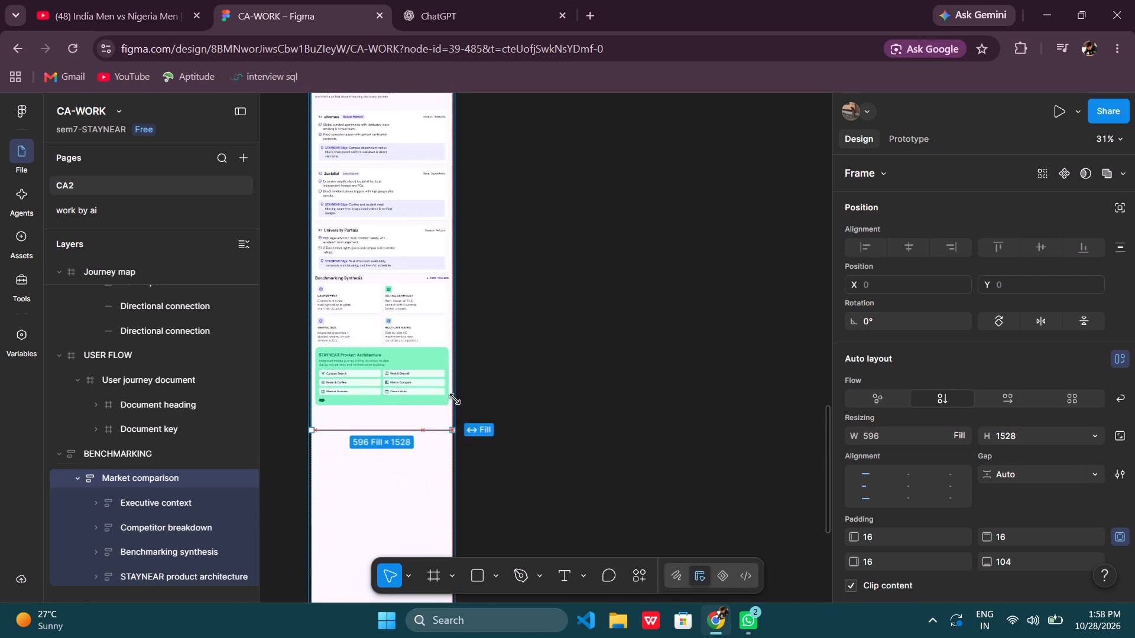
pyautogui.moveTo(455, 399); pyautogui.dragTo(449, 409)
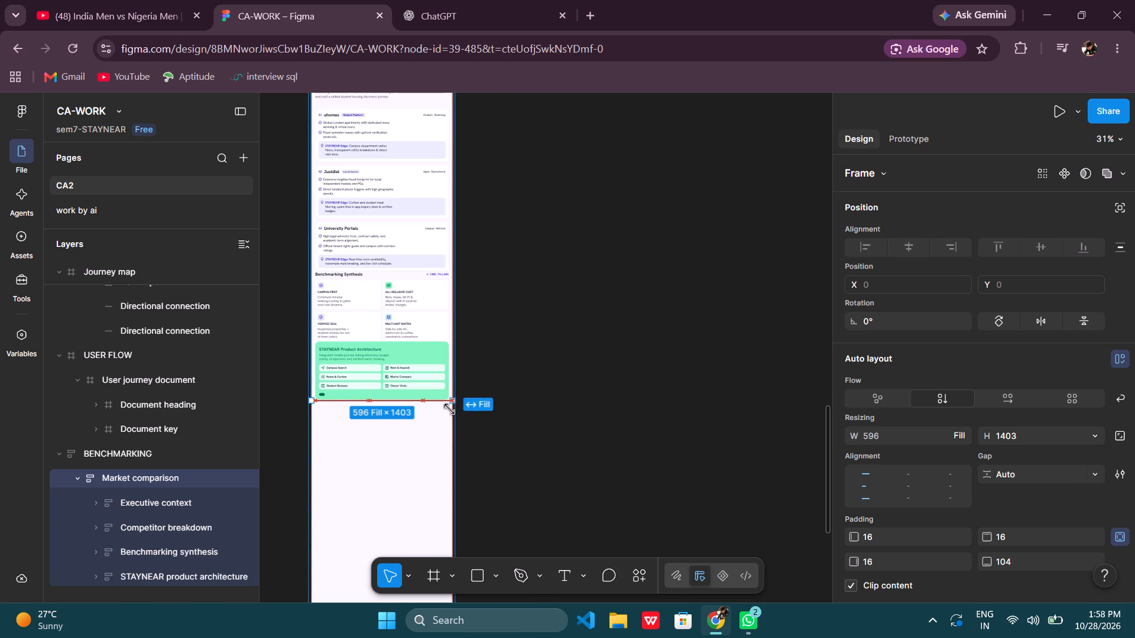
pyautogui.moveTo(449, 409); pyautogui.dragTo(449, 413)
pyautogui.scroll(1, 449, 413)
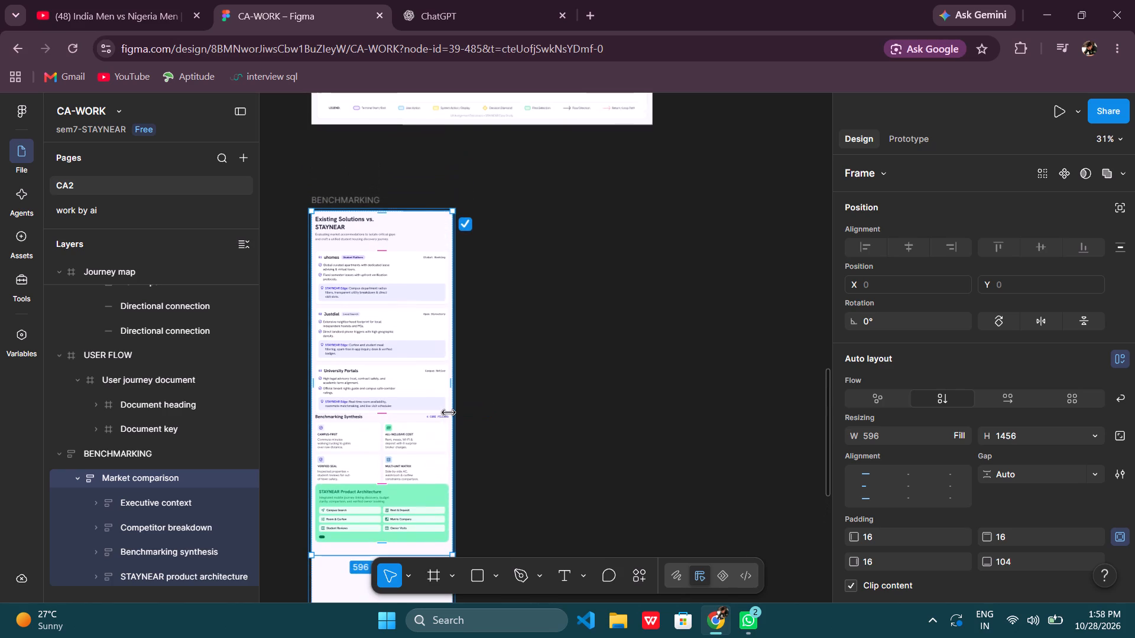
pyautogui.scroll(1, 449, 413)
pyautogui.click(554, 367)
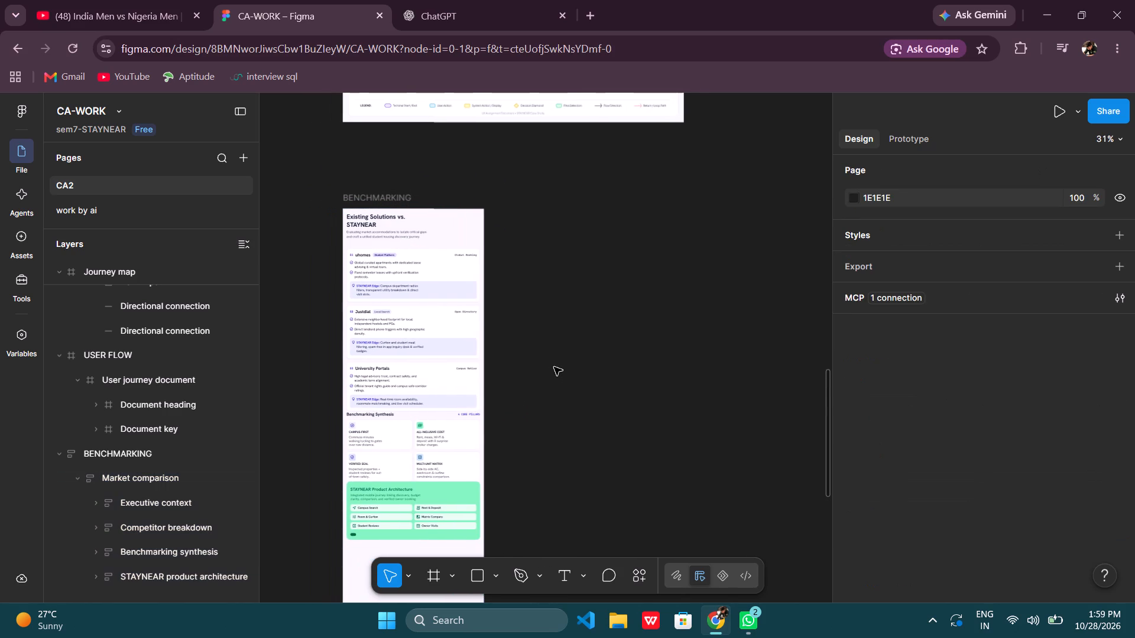
# Examine the sections of the BENCHMARKING frame and select Market comparison to check its extent against the parent frame.
pyautogui.hscroll(2, 554, 367)
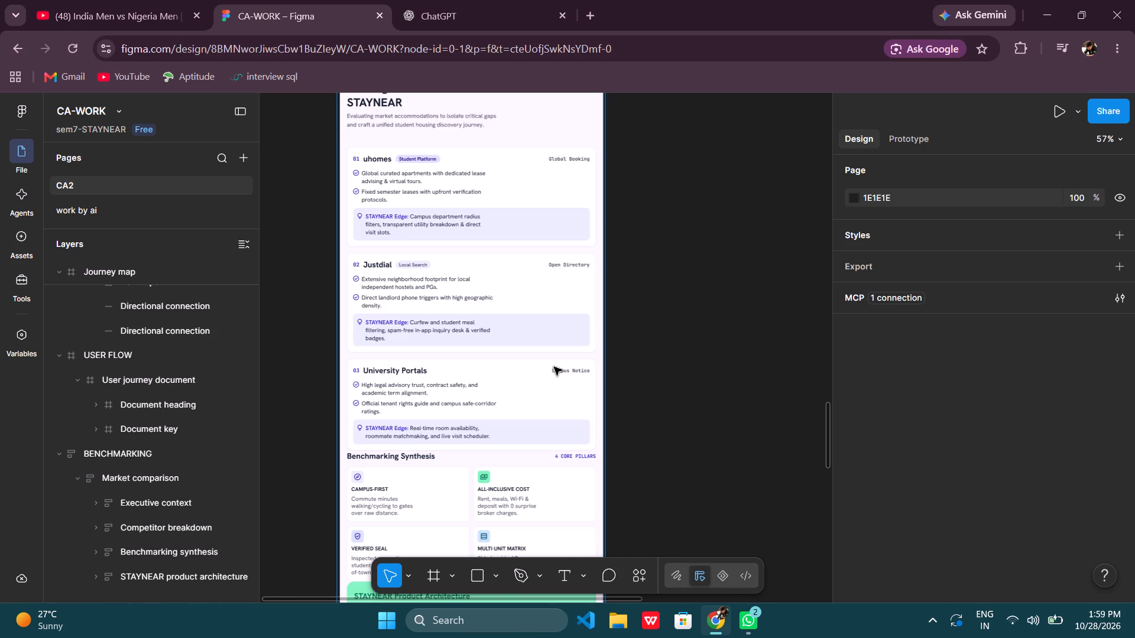
pyautogui.scroll(-1, 554, 359)
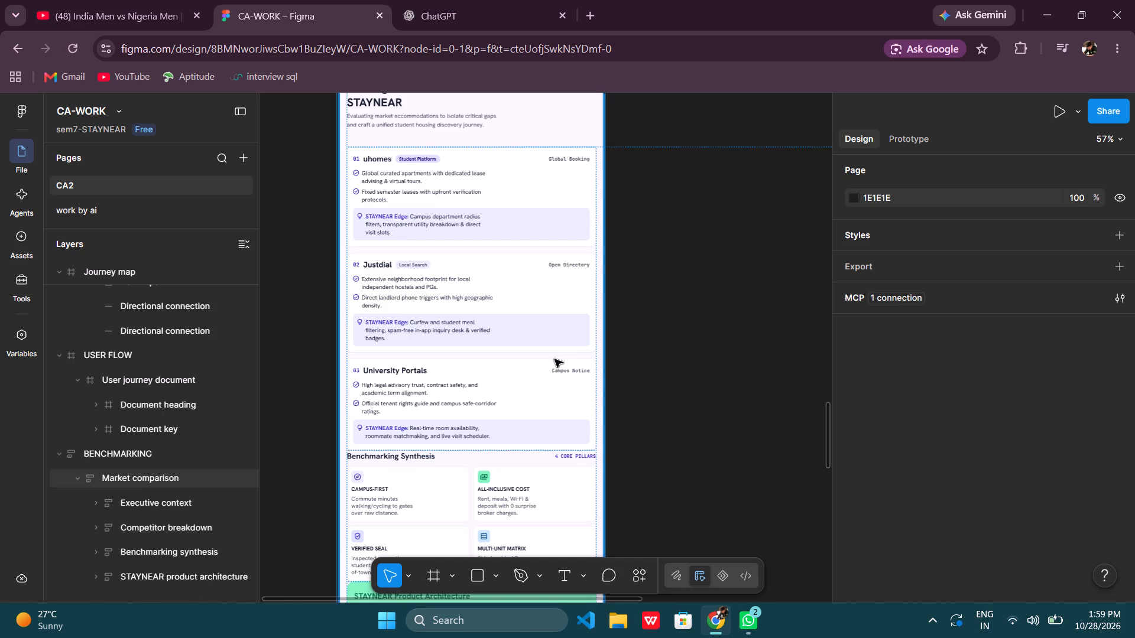
pyautogui.scroll(-2, 554, 359)
pyautogui.click(471, 361)
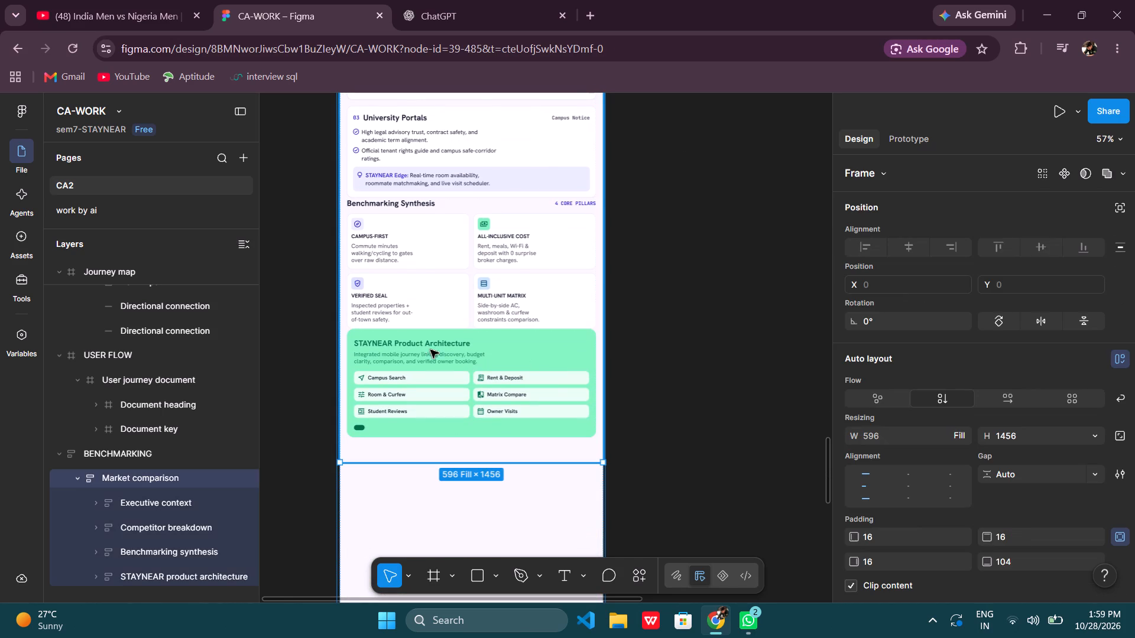
pyautogui.click(603, 466)
pyautogui.scroll(-3, 590, 535)
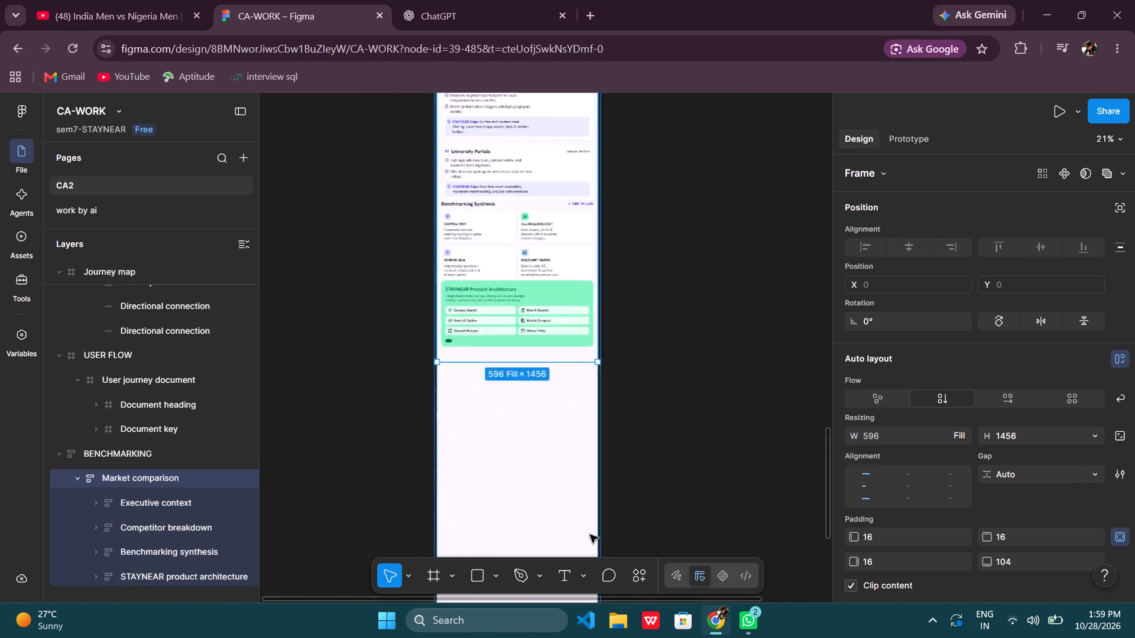
pyautogui.scroll(4, 590, 535)
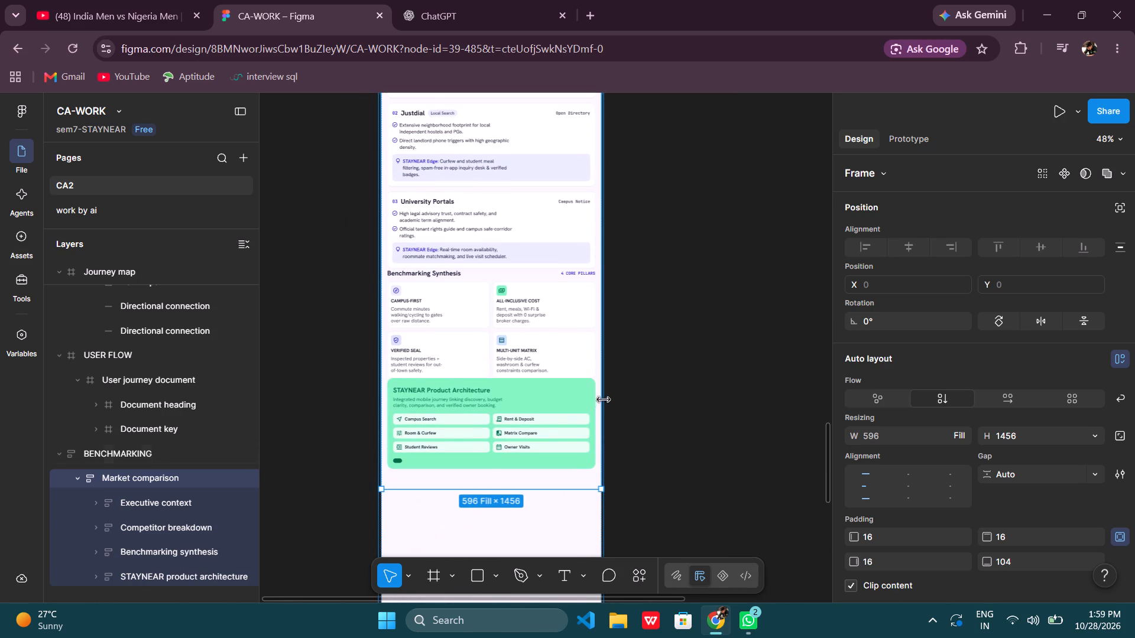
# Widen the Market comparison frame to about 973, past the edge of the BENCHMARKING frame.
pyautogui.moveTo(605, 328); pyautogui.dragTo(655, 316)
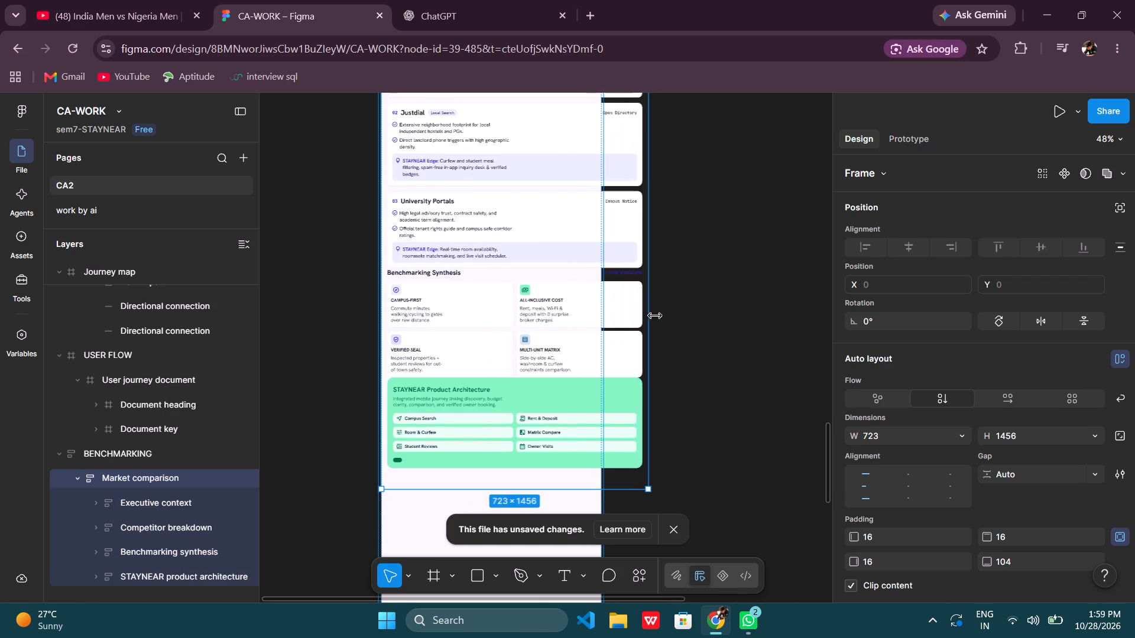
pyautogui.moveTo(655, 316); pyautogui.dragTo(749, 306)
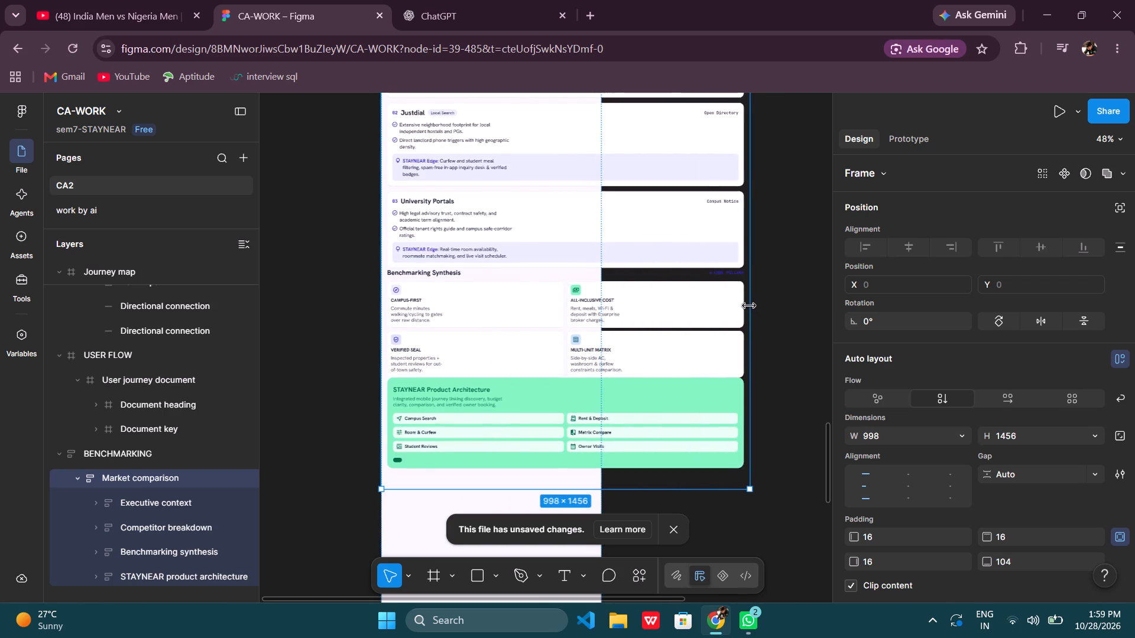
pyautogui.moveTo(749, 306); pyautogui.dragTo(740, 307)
# Resize the Market comparison frame to about 618 × 1650, spreading its sections apart vertically.
pyautogui.moveTo(662, 491); pyautogui.dragTo(666, 513)
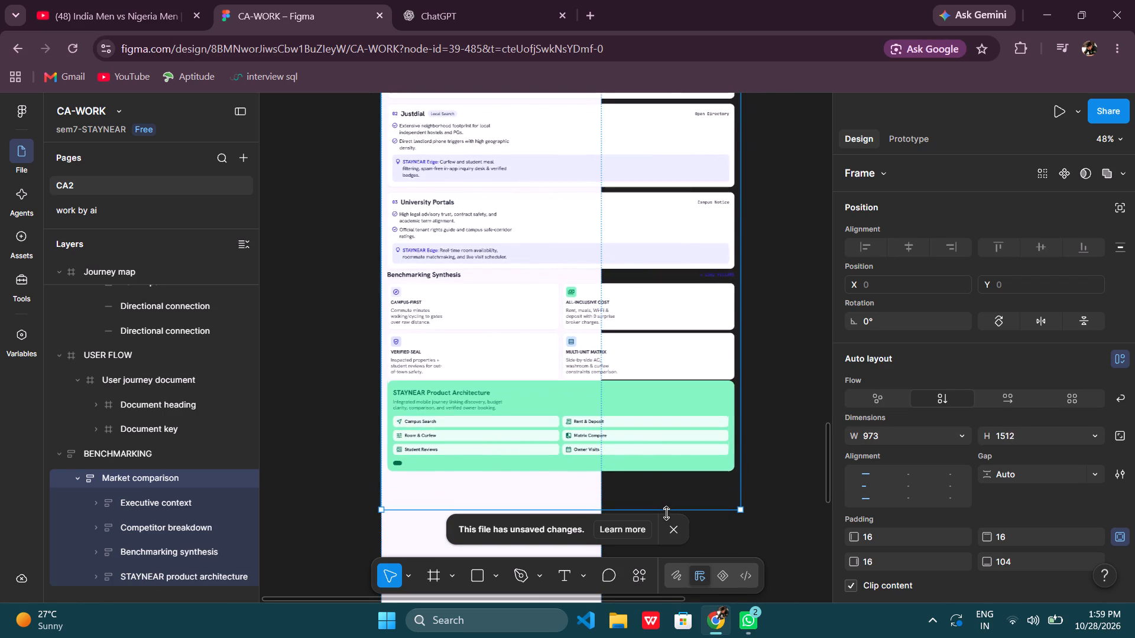
pyautogui.moveTo(666, 513); pyautogui.dragTo(670, 558)
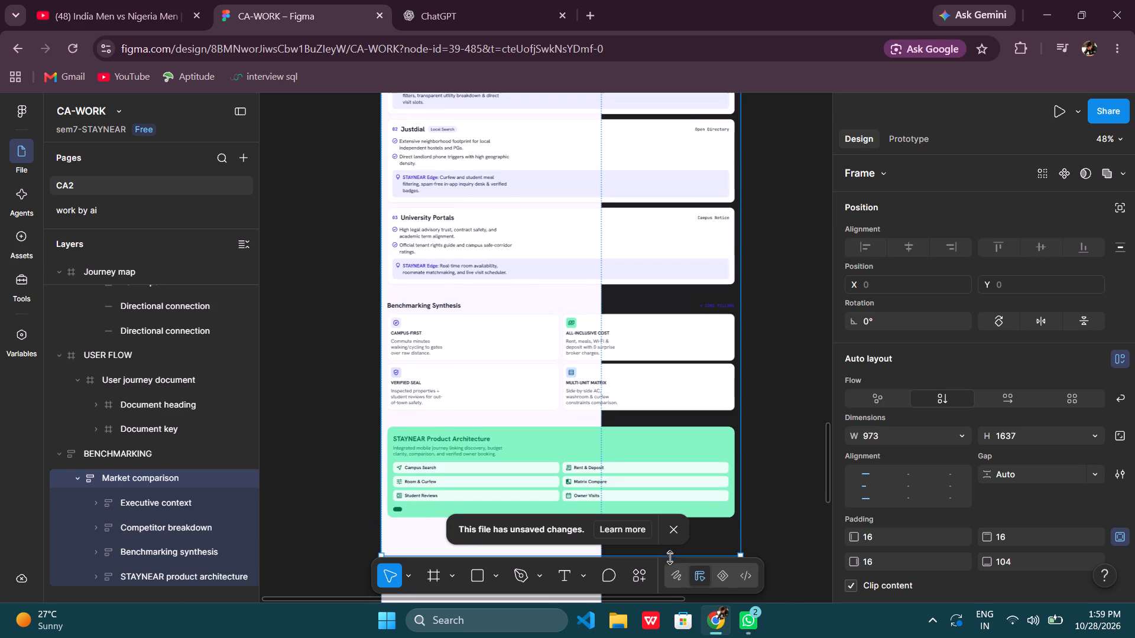
pyautogui.moveTo(670, 558); pyautogui.dragTo(669, 561)
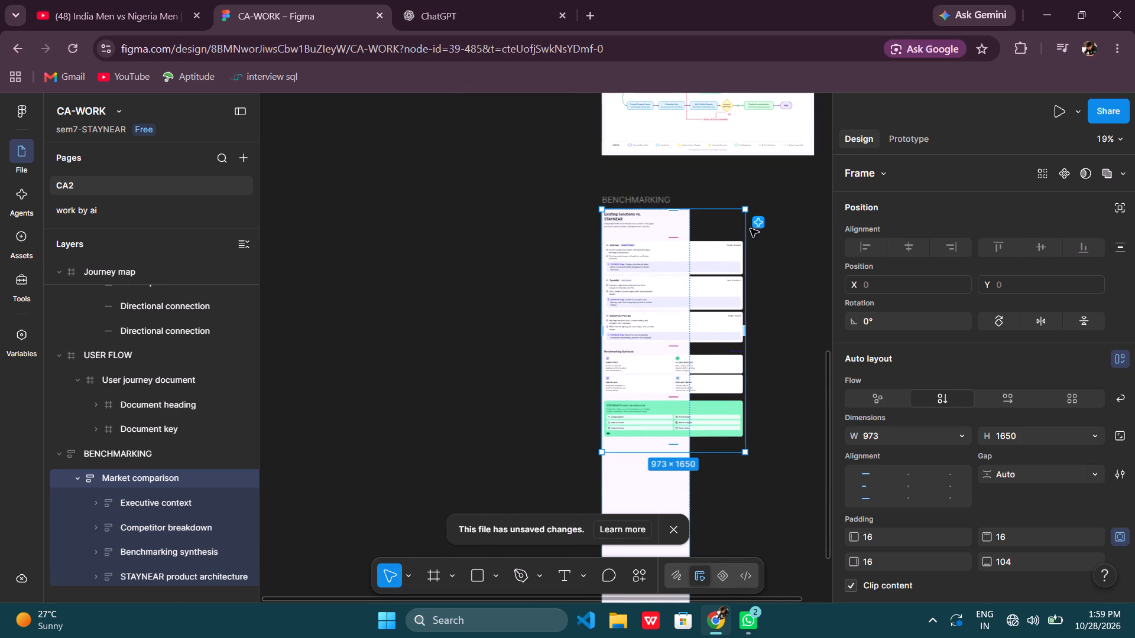
pyautogui.moveTo(743, 233); pyautogui.dragTo(692, 235)
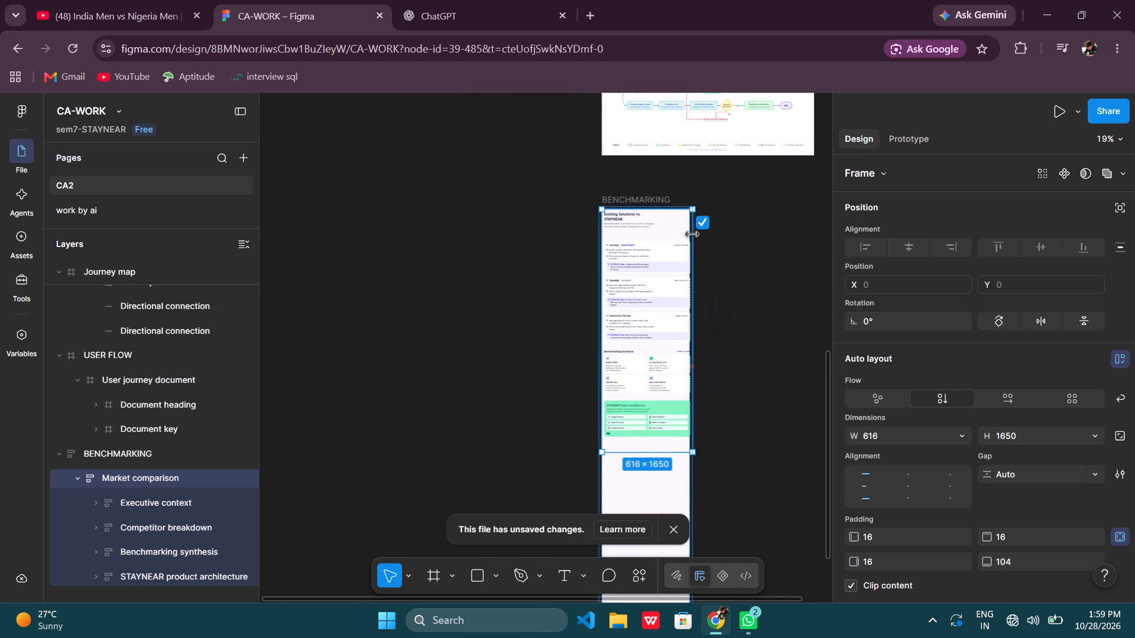
pyautogui.moveTo(692, 235); pyautogui.dragTo(693, 236)
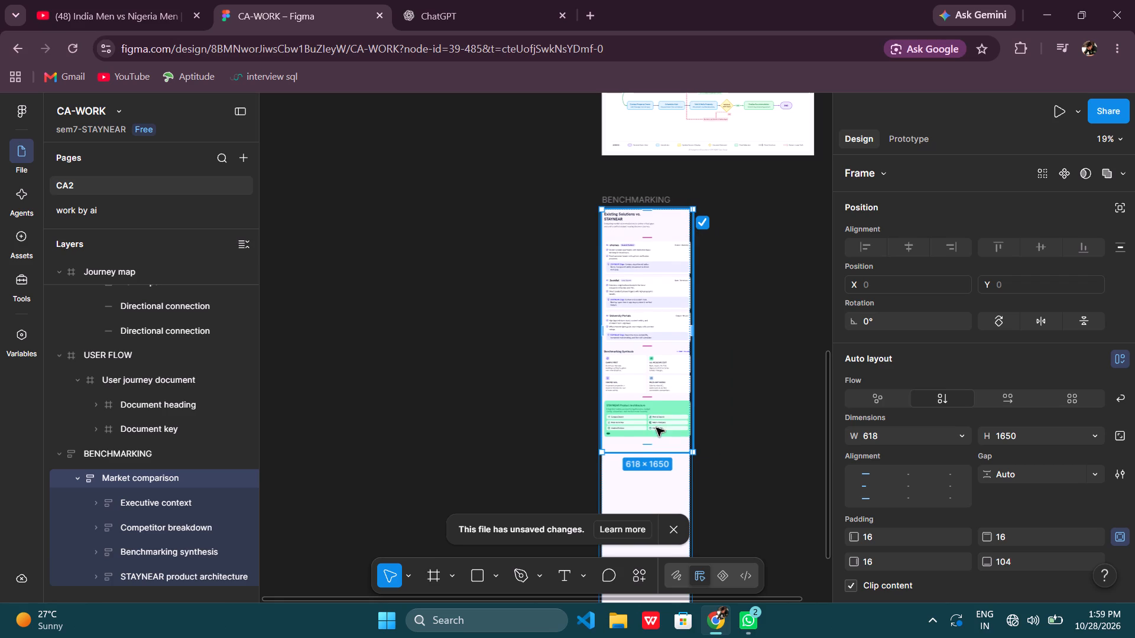
# Move the BENCHMARKING frame to about X -43, Y 5712 below the USER FLOW frame.
pyautogui.moveTo(634, 479); pyautogui.dragTo(589, 474)
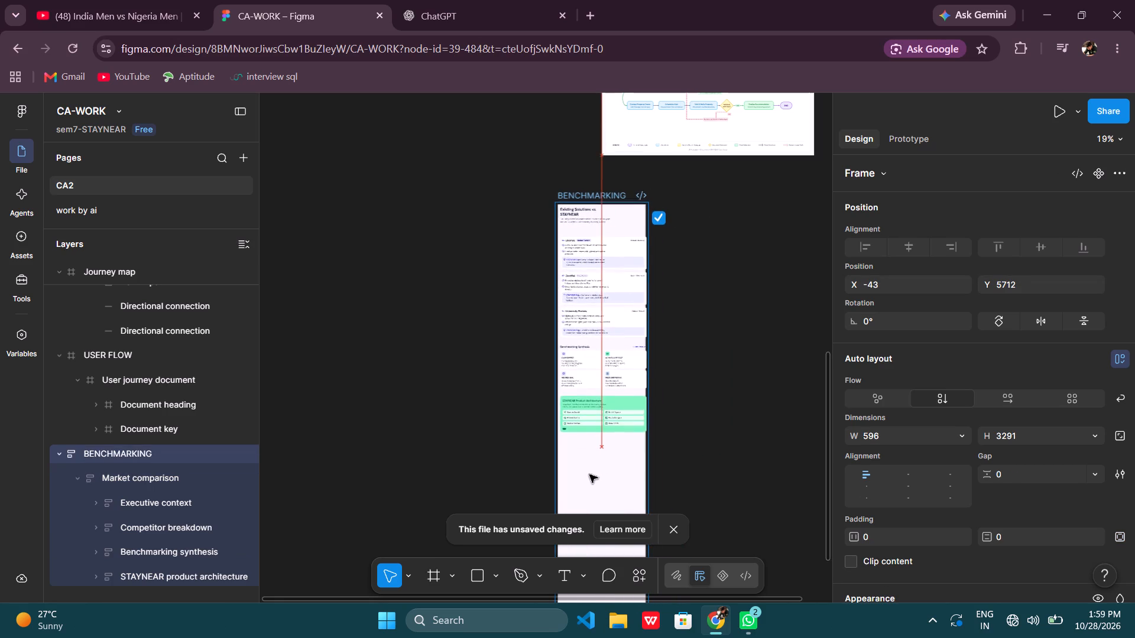
# Examine the extent of the Market comparison frame and its sections inside BENCHMARKING.
pyautogui.doubleClick(589, 474)
pyautogui.doubleClick(601, 389)
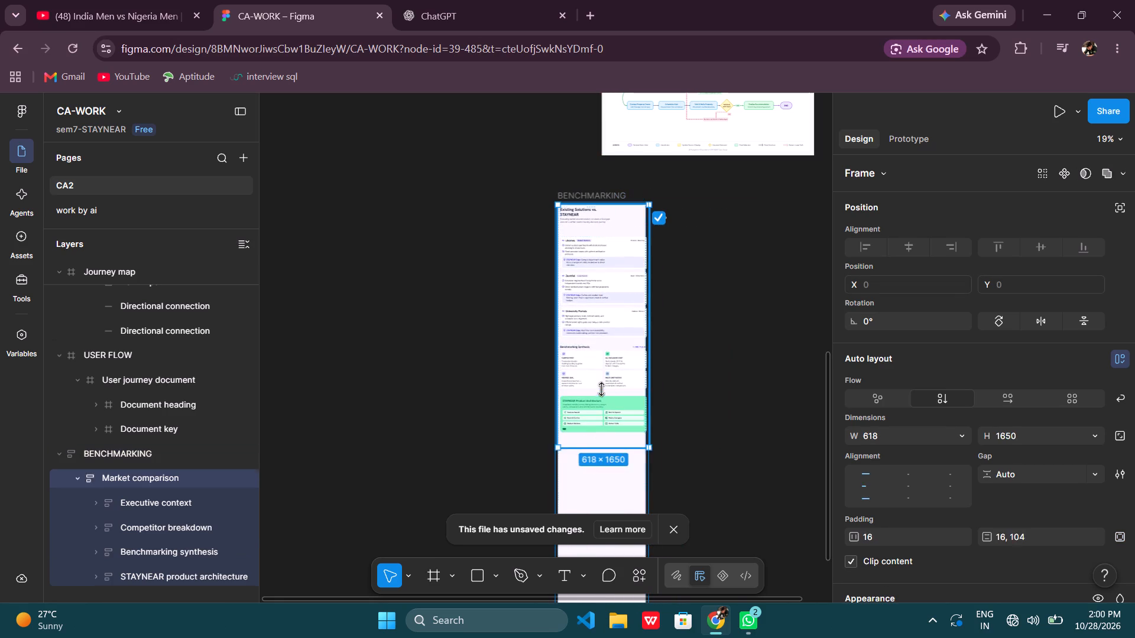
pyautogui.click(731, 376)
pyautogui.doubleClick(614, 458)
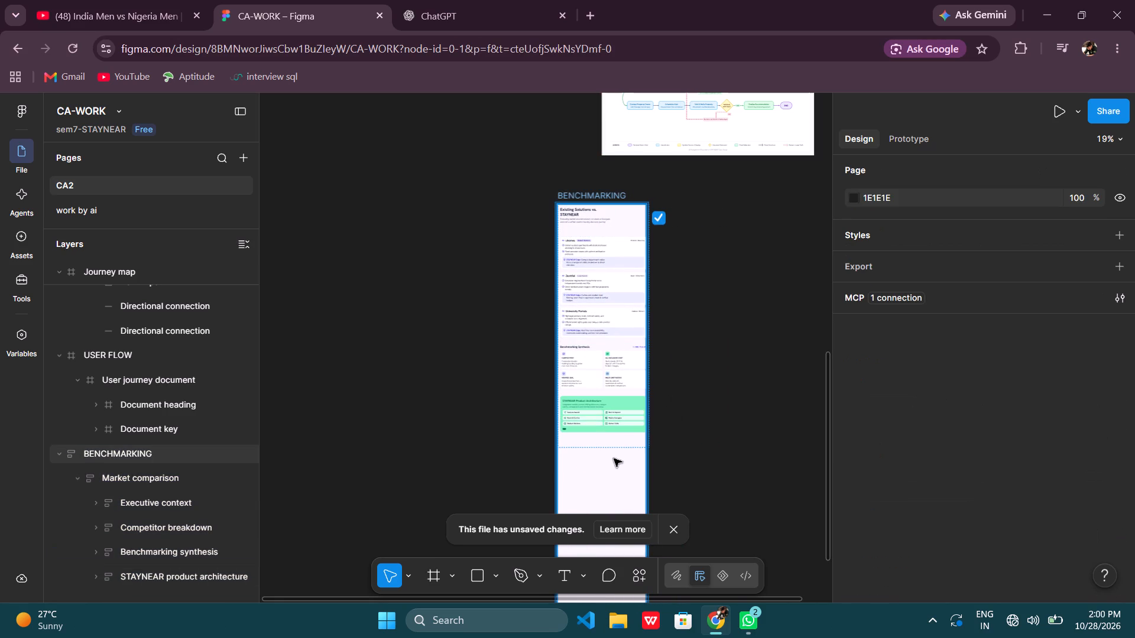
pyautogui.doubleClick(614, 458)
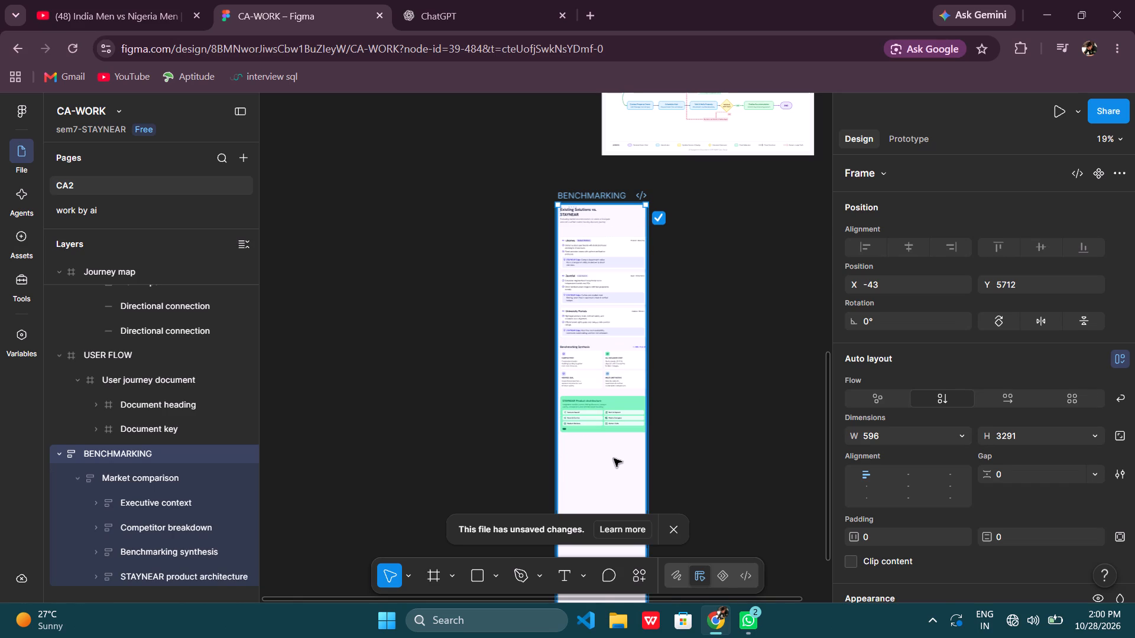
pyautogui.doubleClick(620, 438)
pyautogui.click(620, 438)
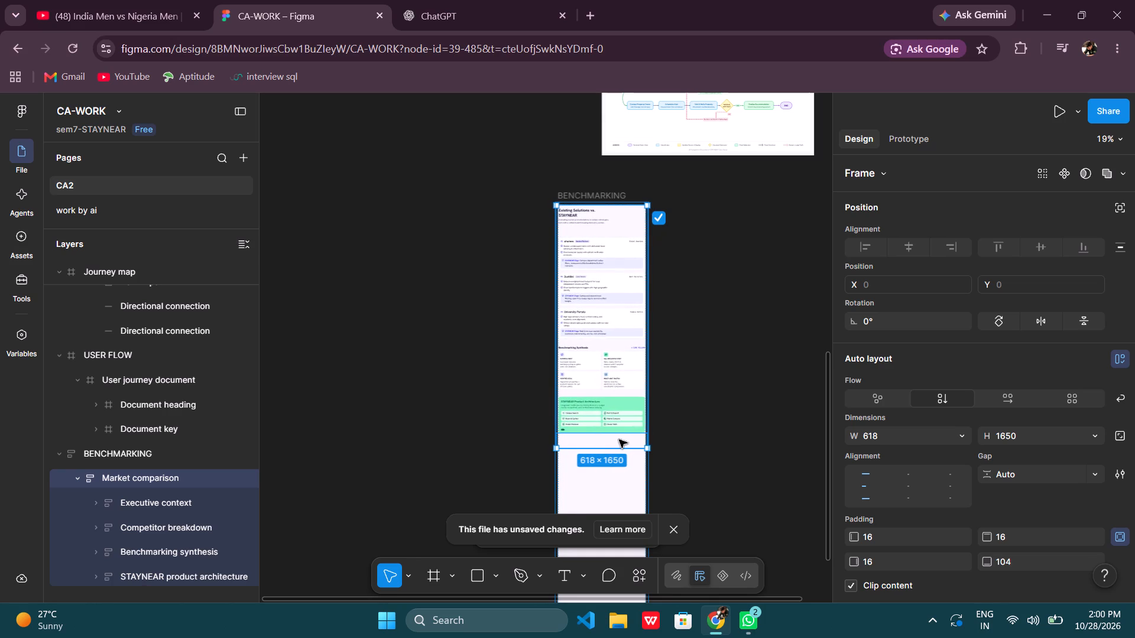
pyautogui.scroll(3, 619, 440)
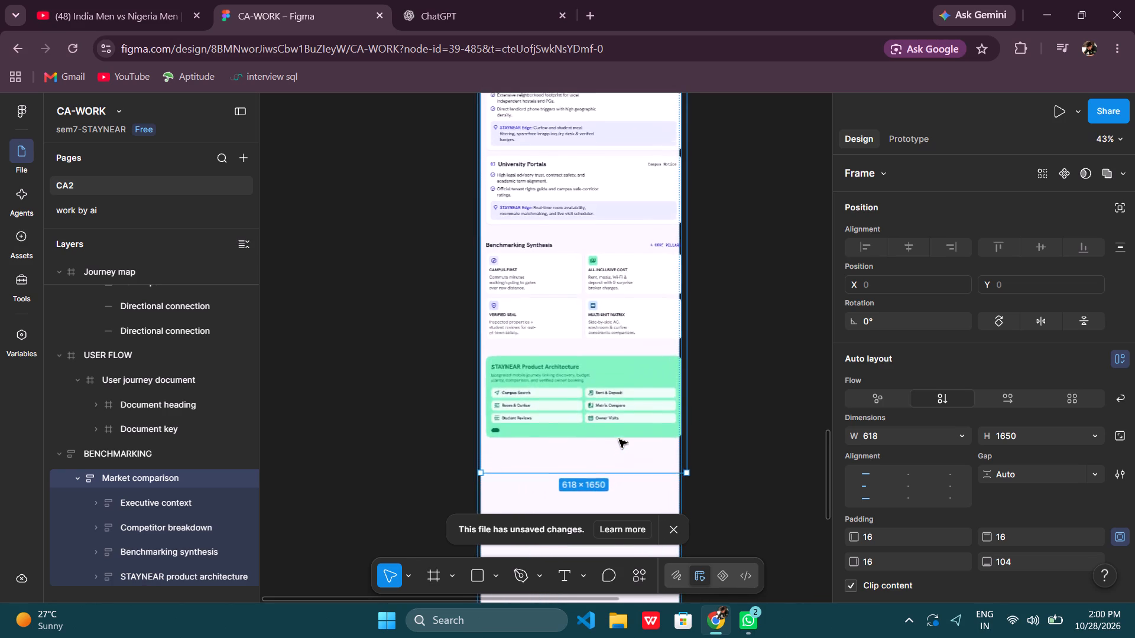
pyautogui.scroll(4, 619, 440)
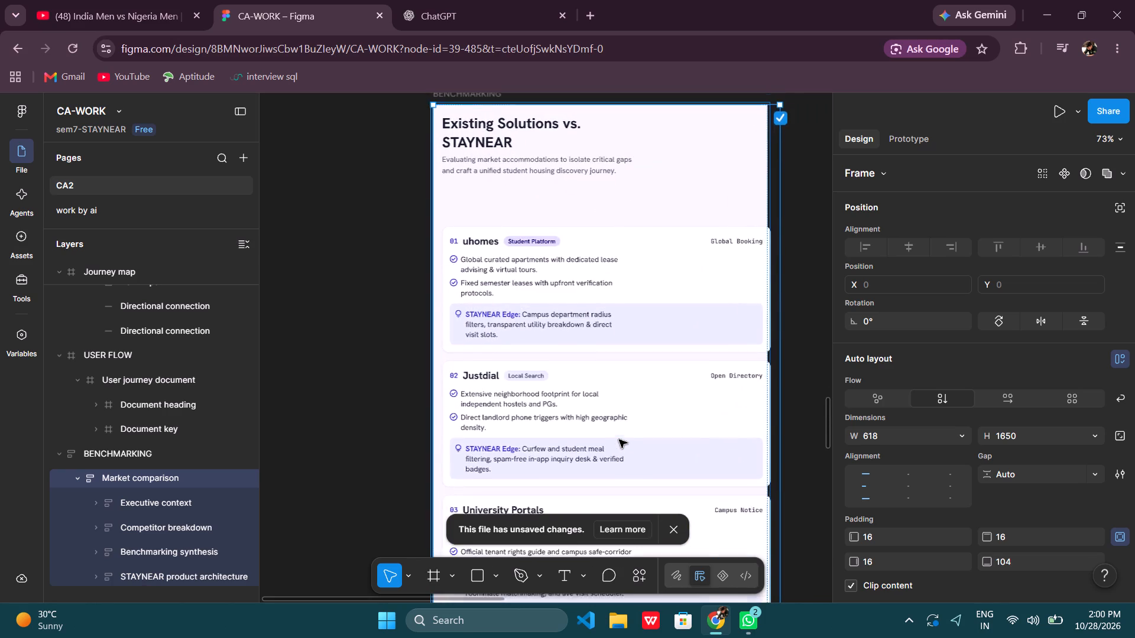
pyautogui.scroll(2, 619, 440)
# Narrow the Title text box in Executive context to about the width of the BENCHMARKING frame.
pyautogui.click(481, 296)
pyautogui.doubleClick(481, 296)
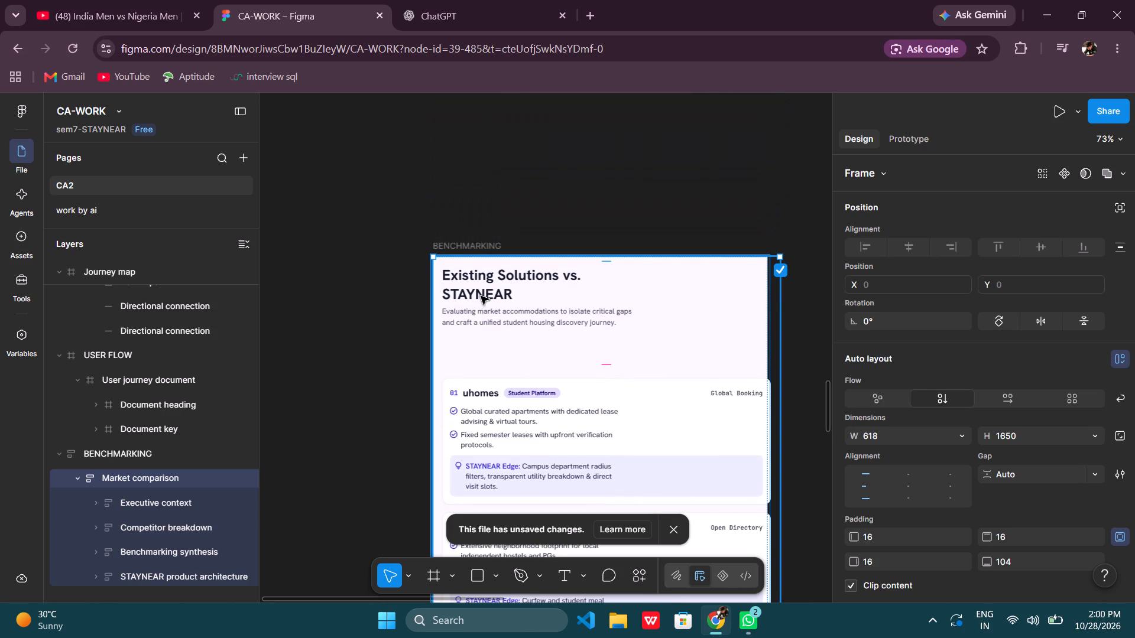
pyautogui.doubleClick(521, 291)
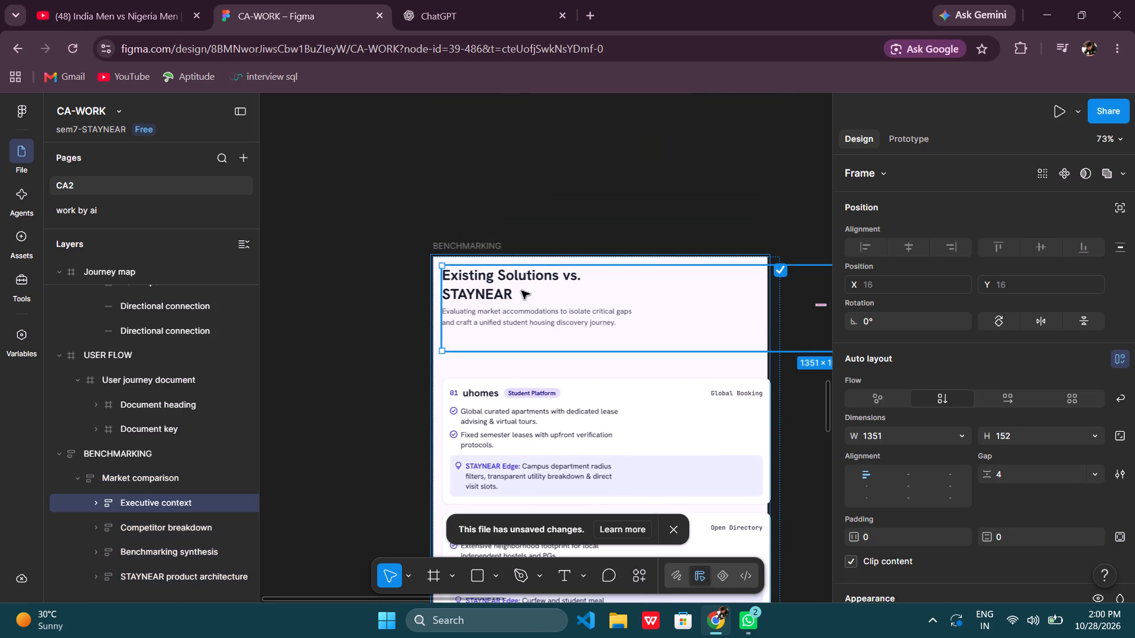
pyautogui.doubleClick(495, 289)
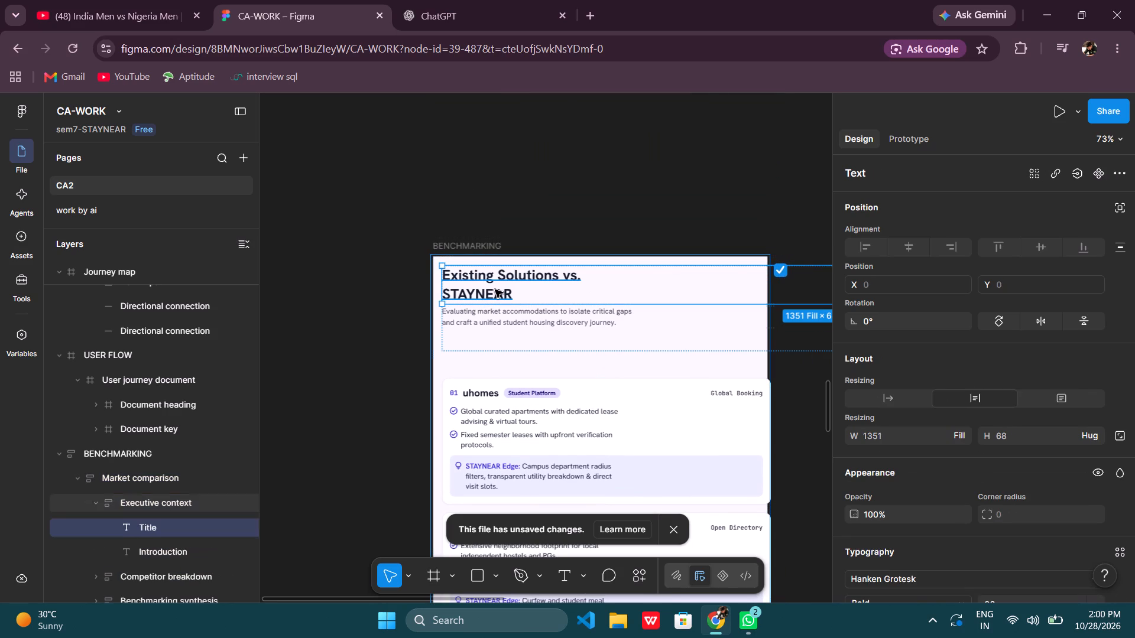
pyautogui.doubleClick(495, 289)
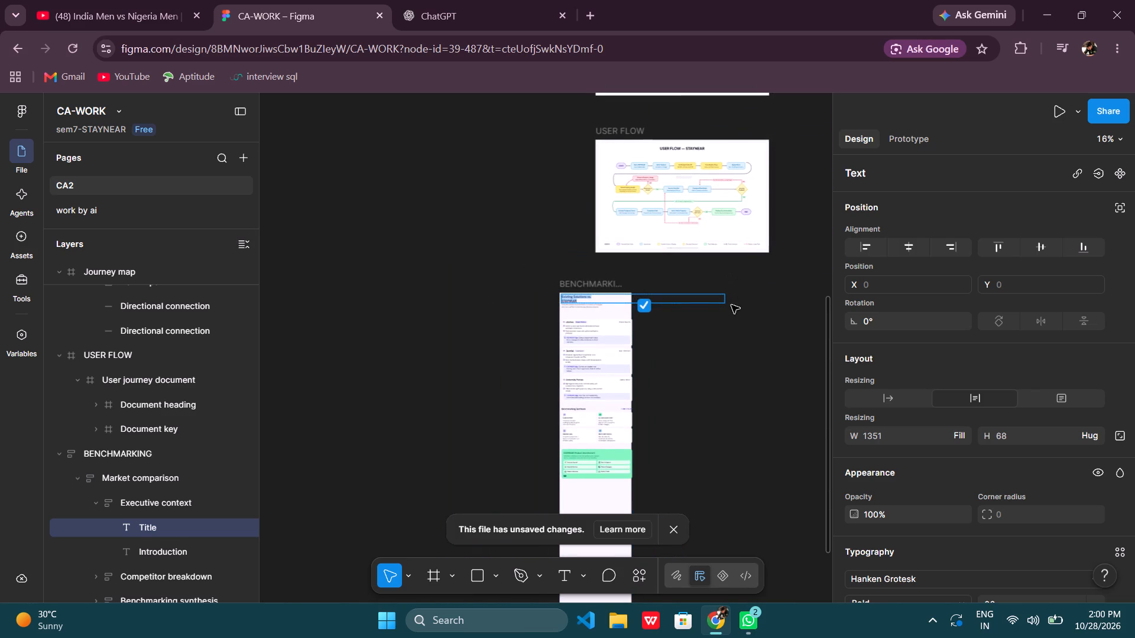
pyautogui.click(725, 299)
pyautogui.moveTo(725, 299); pyautogui.dragTo(641, 291, button='right')
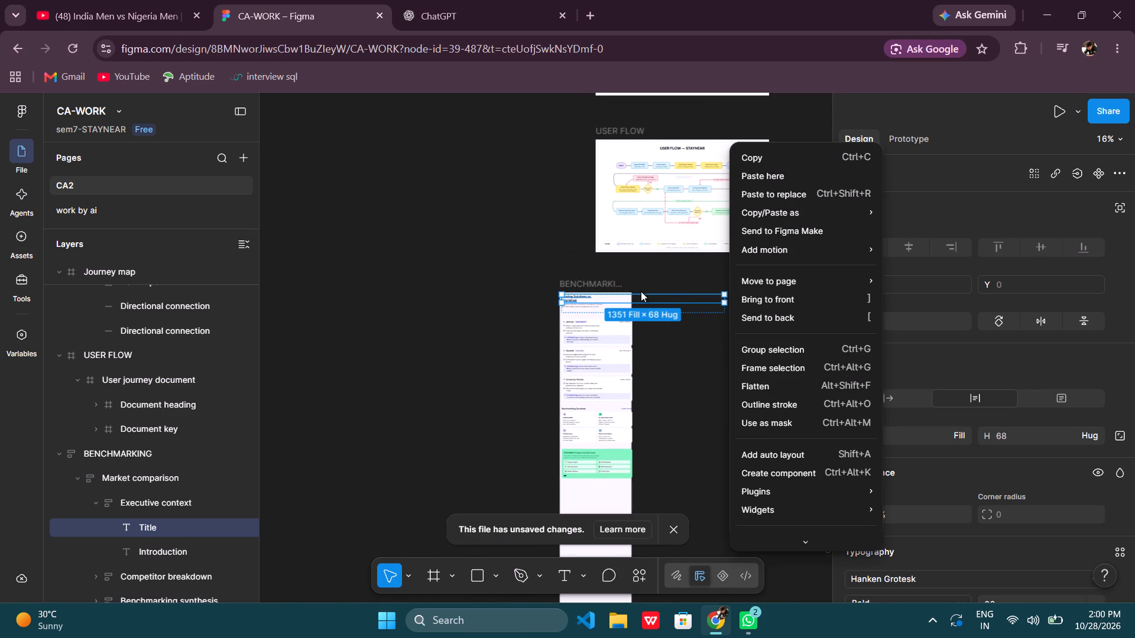
pyautogui.moveTo(641, 291); pyautogui.dragTo(637, 295, button='right')
pyautogui.click(725, 301)
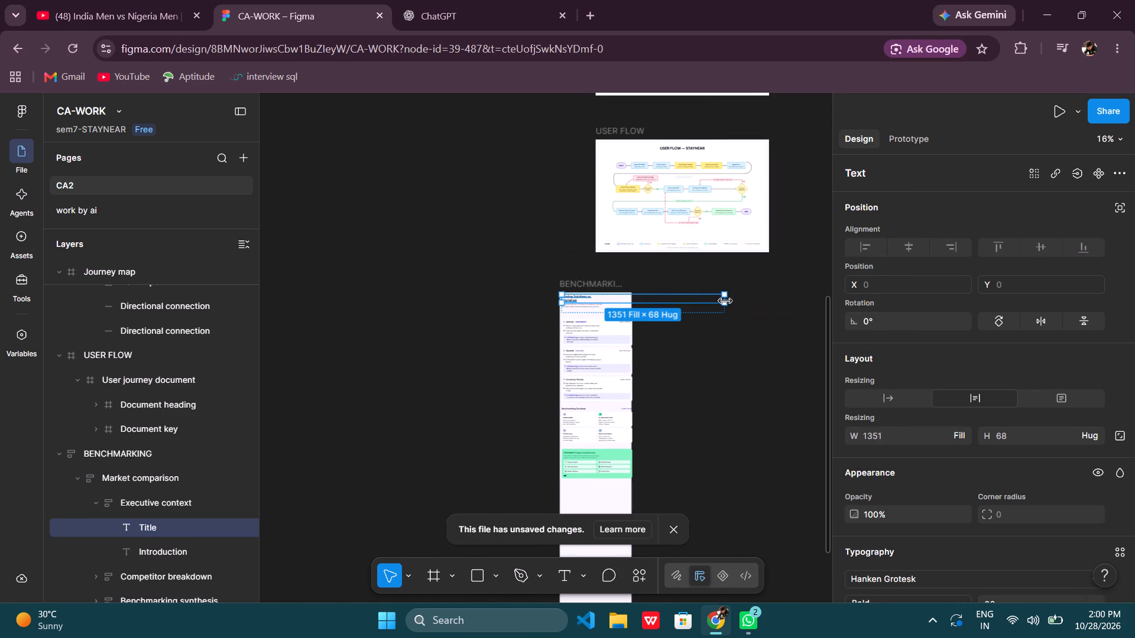
pyautogui.moveTo(725, 301); pyautogui.dragTo(629, 310)
pyautogui.click(692, 346)
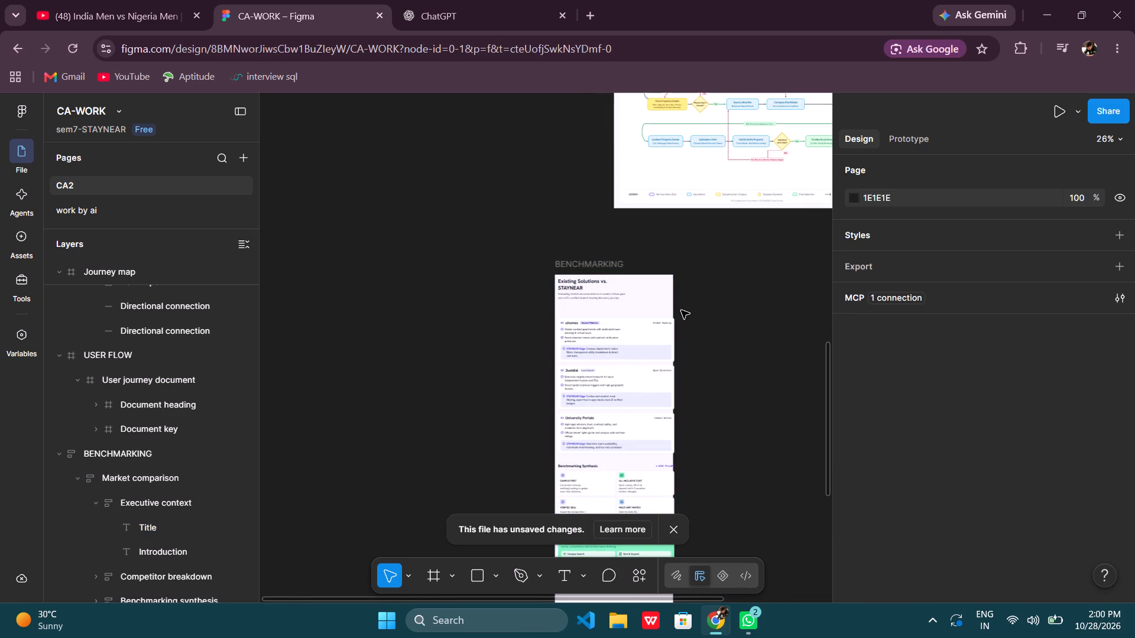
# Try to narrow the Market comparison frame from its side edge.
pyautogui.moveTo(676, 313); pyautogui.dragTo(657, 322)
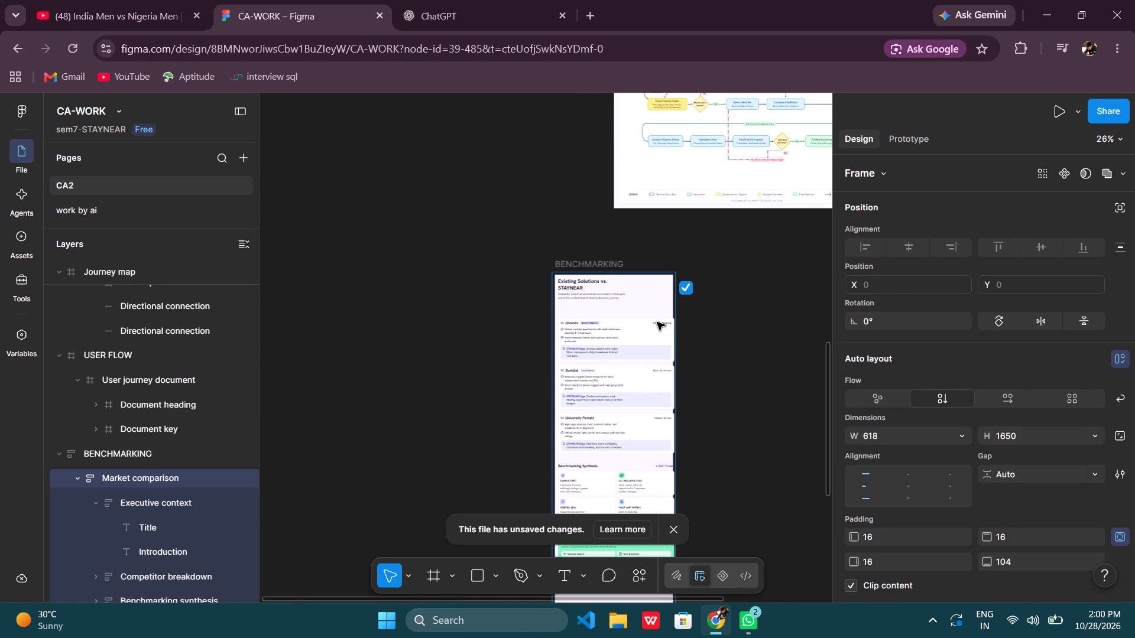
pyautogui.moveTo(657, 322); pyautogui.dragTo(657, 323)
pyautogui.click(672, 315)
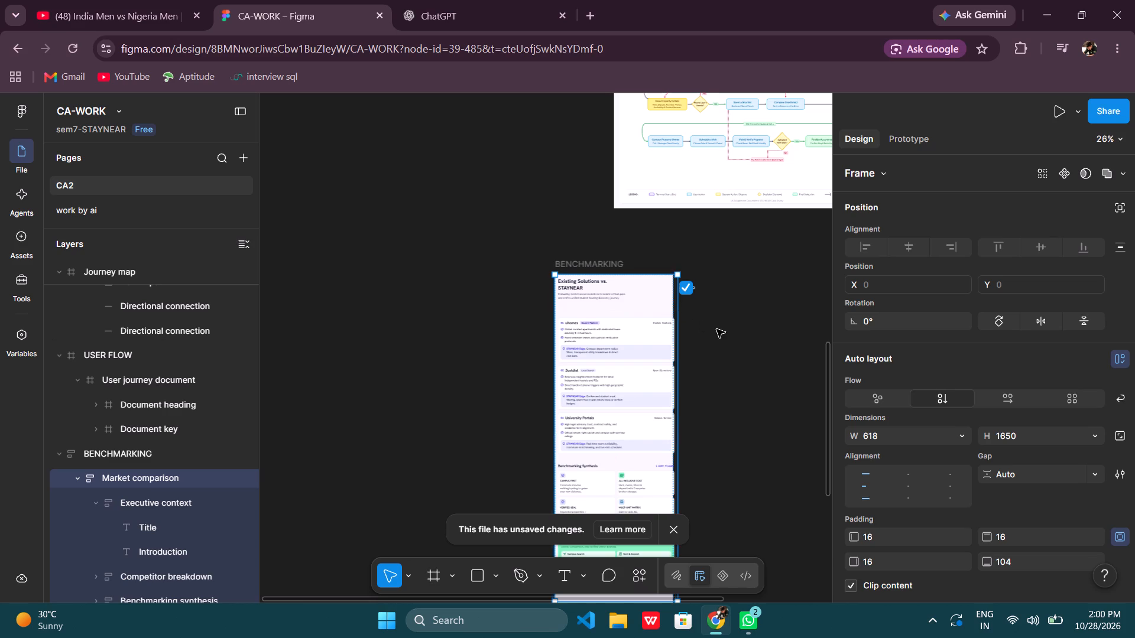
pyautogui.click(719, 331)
# Resize the BENCHMARKING frame to about 676 × 1650, removing the empty area below Market comparison.
pyautogui.scroll(-2, 719, 331)
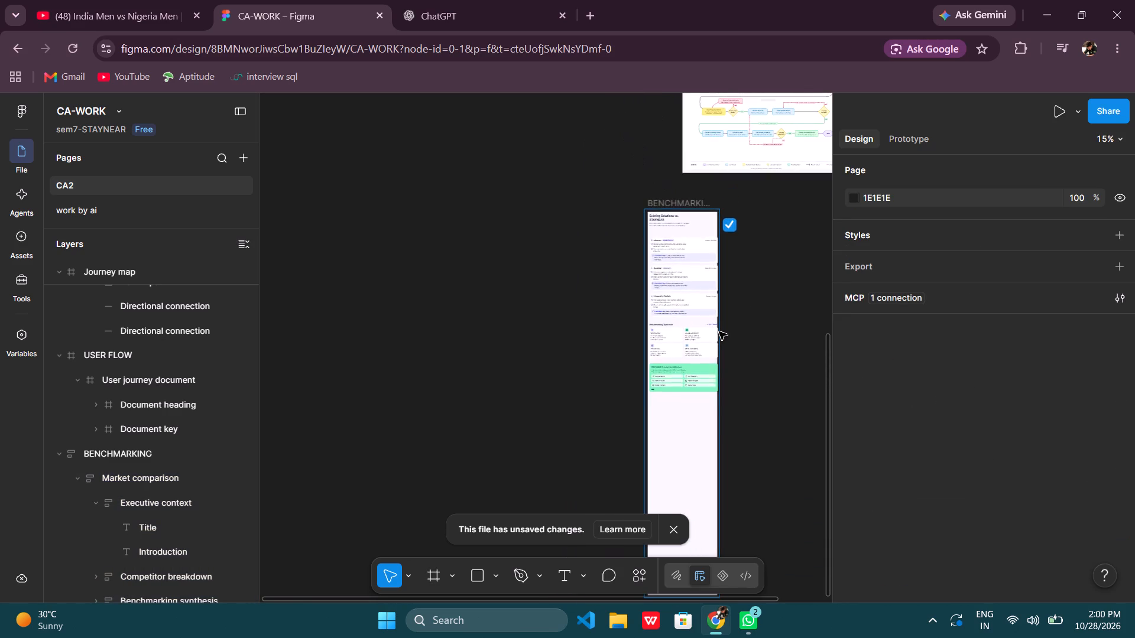
pyautogui.click(709, 427)
pyautogui.moveTo(719, 432); pyautogui.dragTo(726, 431)
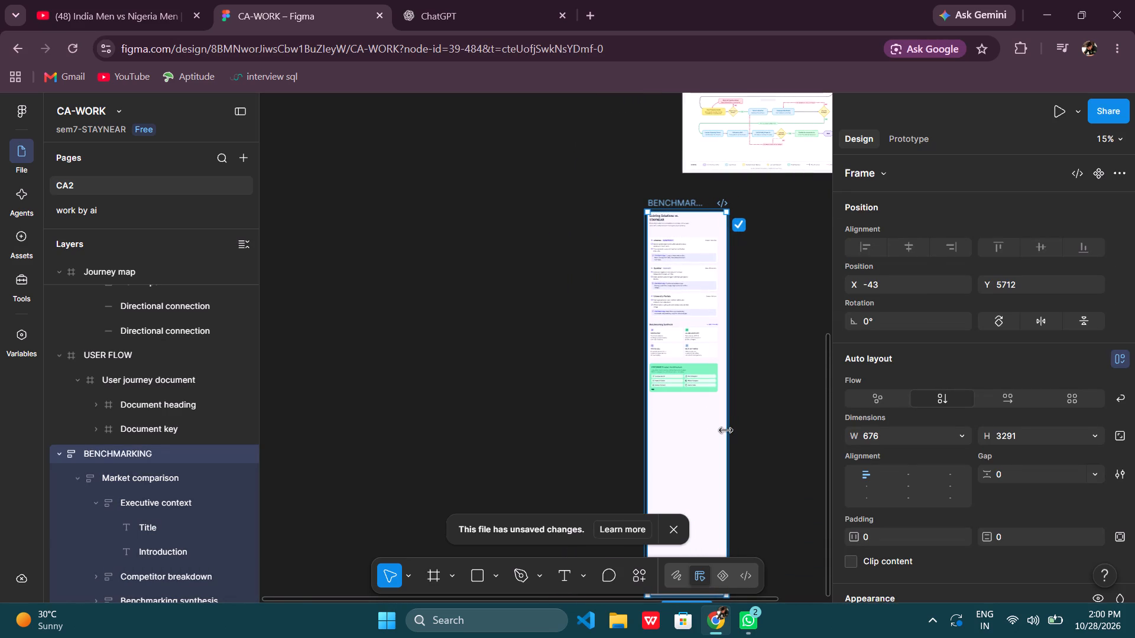
pyautogui.scroll(-3, 726, 431)
pyautogui.moveTo(718, 397); pyautogui.dragTo(719, 298)
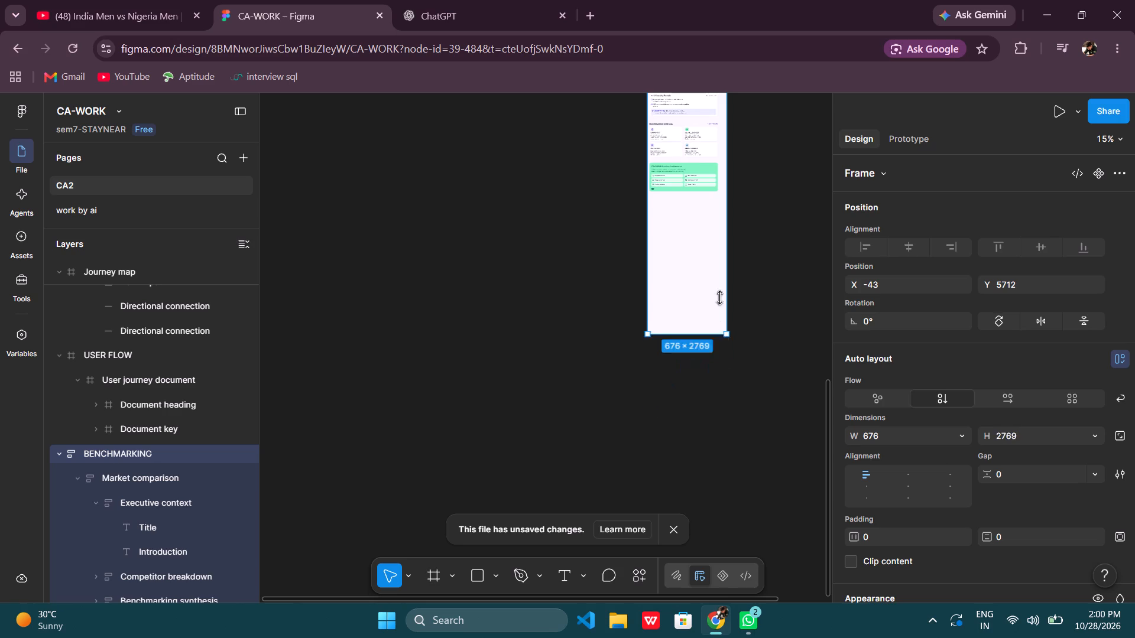
pyautogui.moveTo(719, 298); pyautogui.dragTo(712, 208)
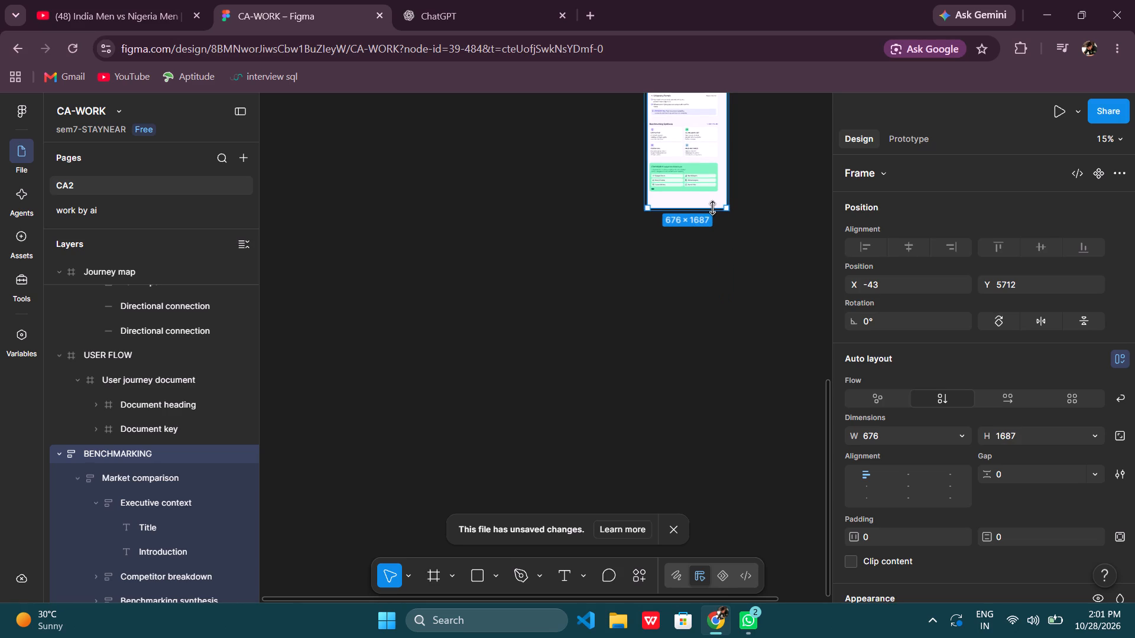
pyautogui.moveTo(712, 208); pyautogui.dragTo(698, 200)
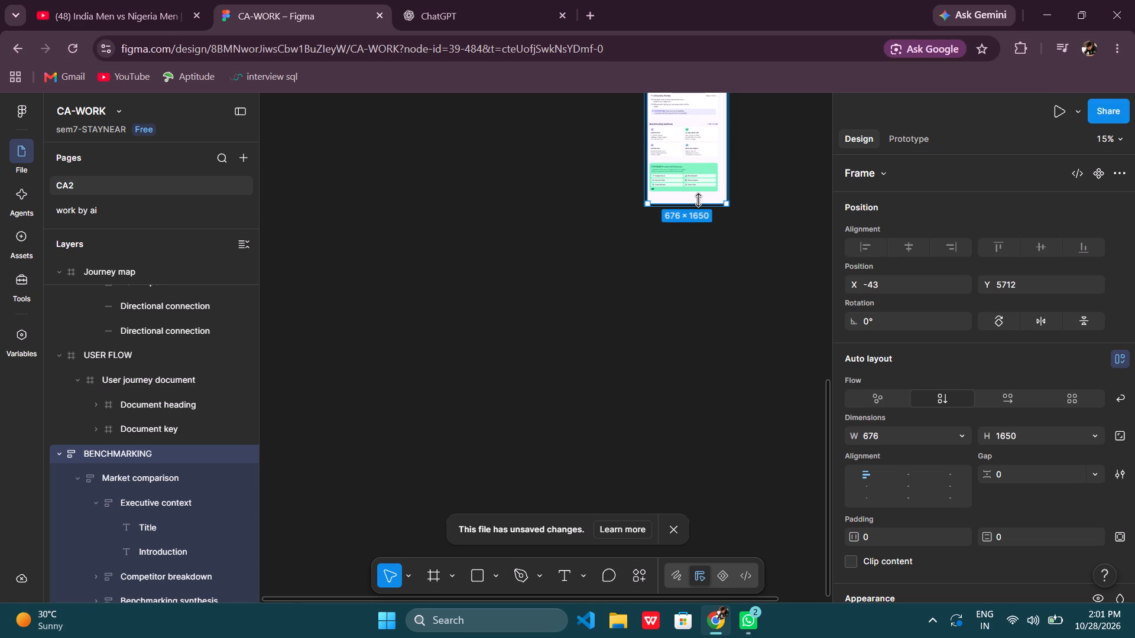
pyautogui.scroll(2, 701, 271)
pyautogui.click(815, 267)
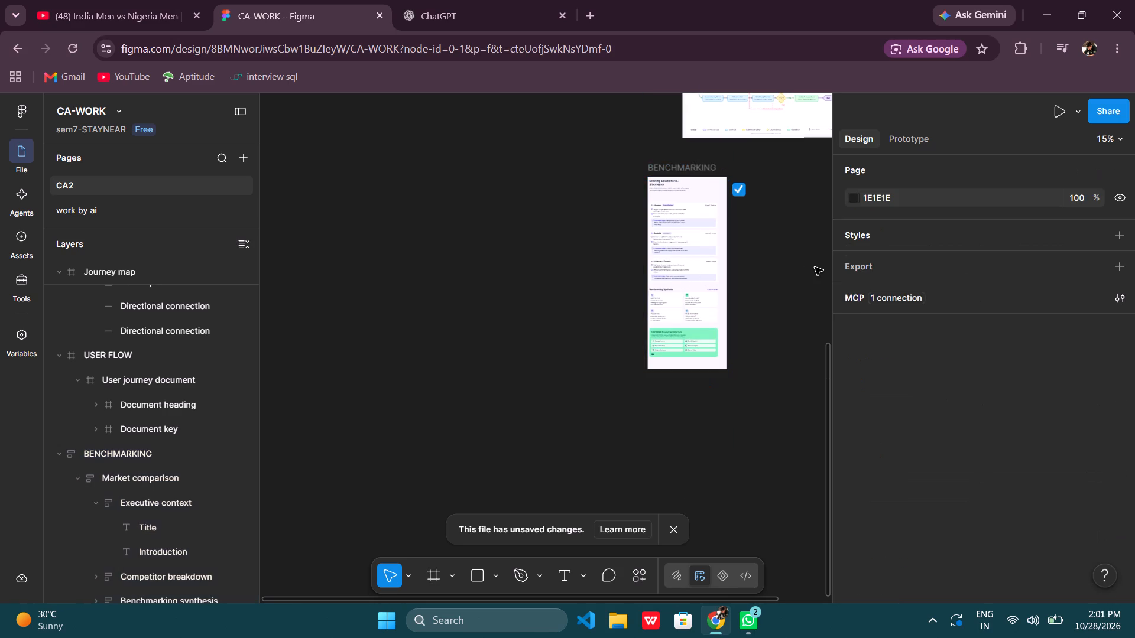
# Narrow the Executive context frame to about 586 so it fits inside Market comparison.
pyautogui.hscroll(2, 772, 269)
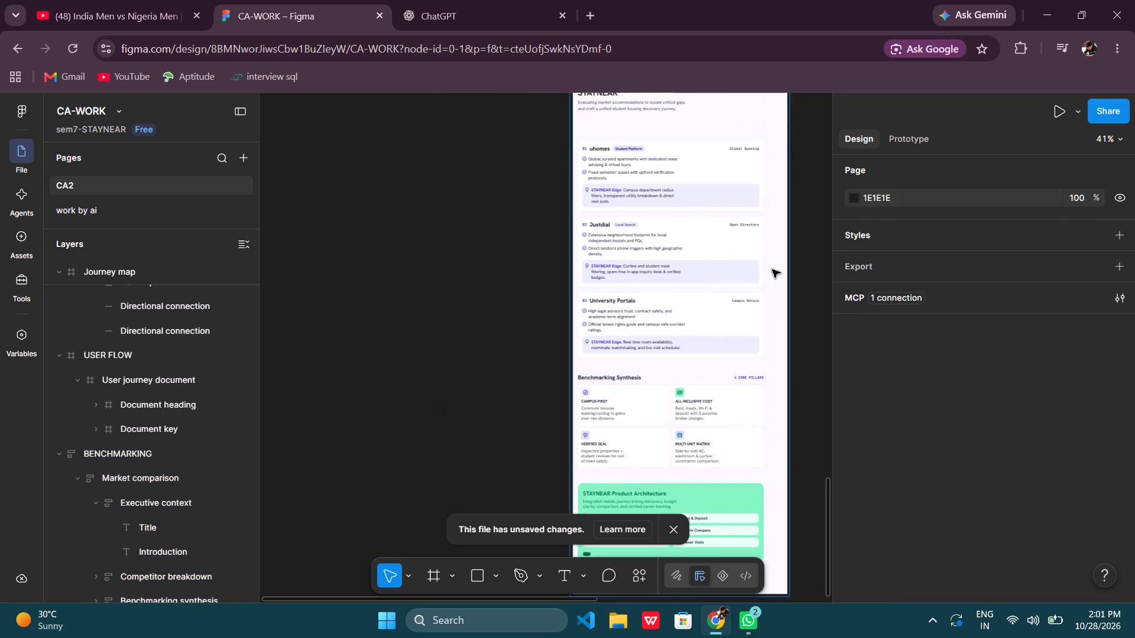
pyautogui.scroll(1, 772, 269)
pyautogui.doubleClick(636, 251)
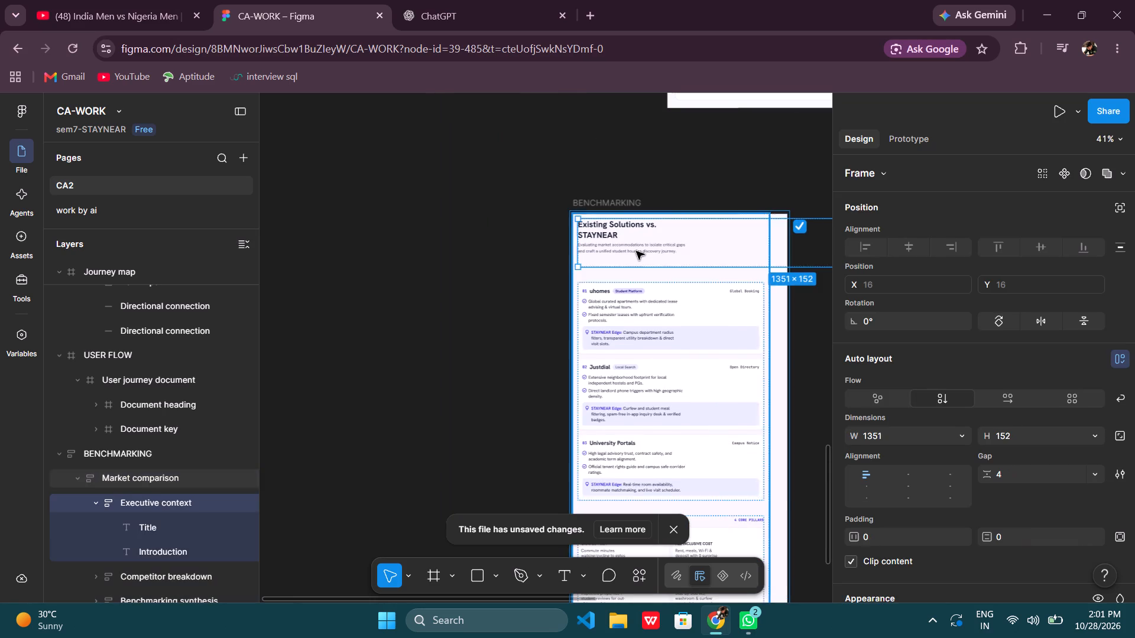
pyautogui.click(673, 255)
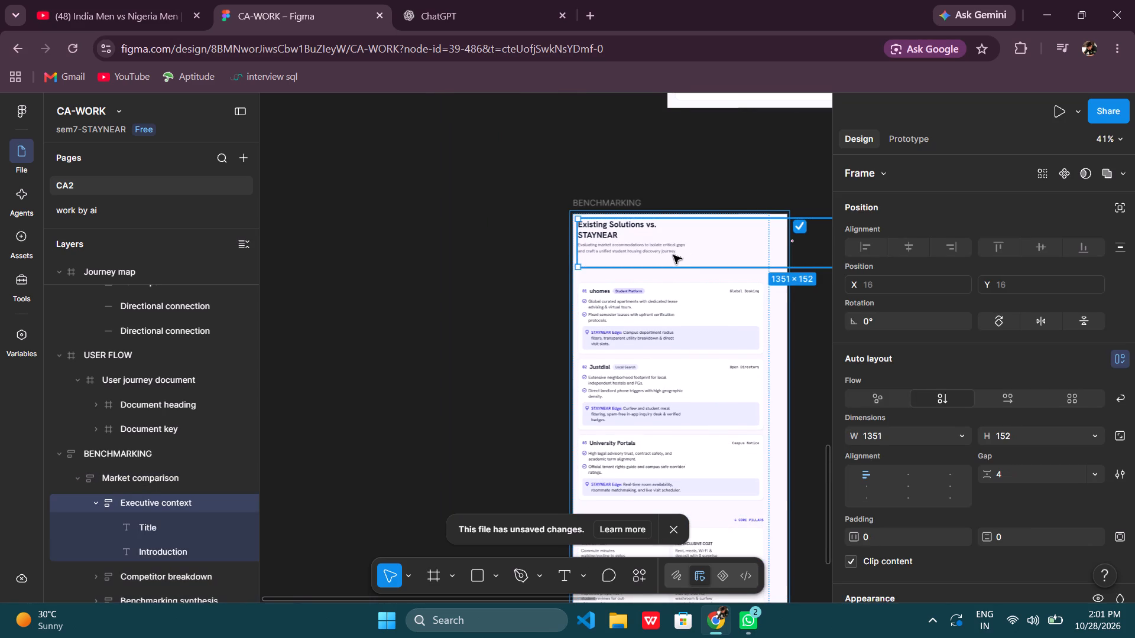
pyautogui.hscroll(-3, 673, 255)
pyautogui.hscroll(2, 673, 255)
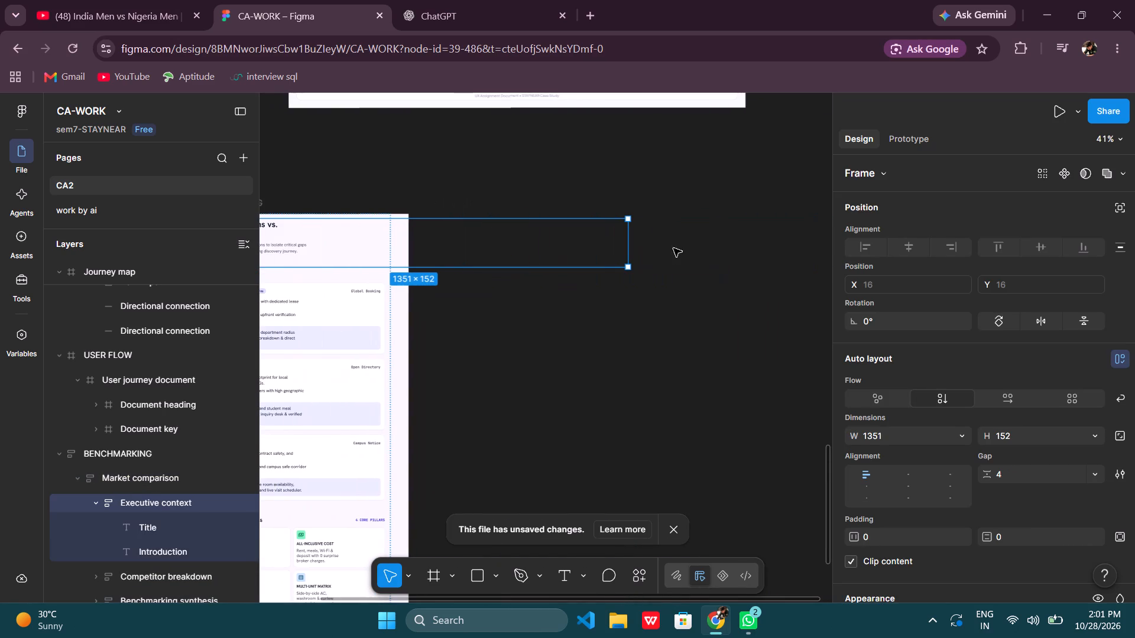
pyautogui.moveTo(632, 250); pyautogui.dragTo(446, 268)
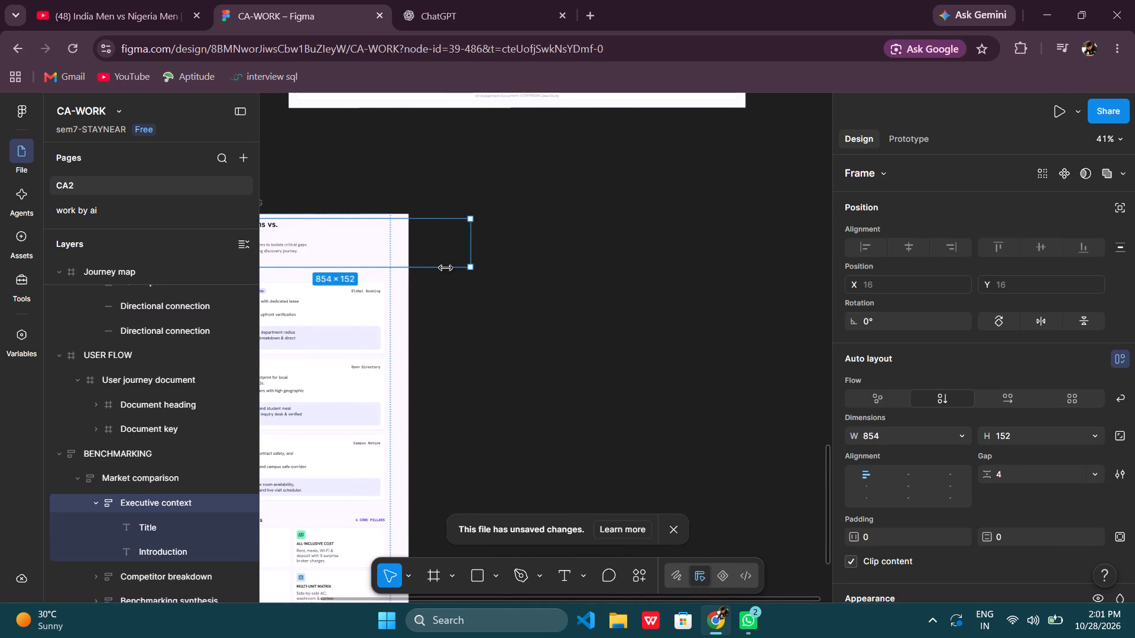
pyautogui.moveTo(446, 268); pyautogui.dragTo(388, 266)
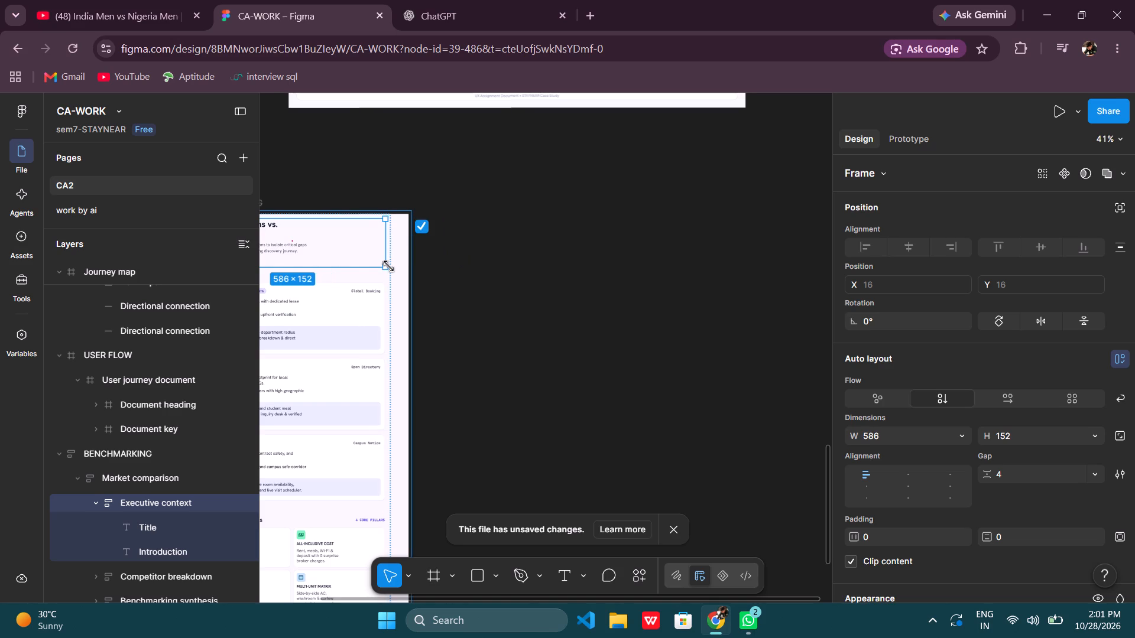
# Widen the Executive context frame in BENCHMARKING to about 602.
pyautogui.moveTo(386, 258); pyautogui.dragTo(388, 258)
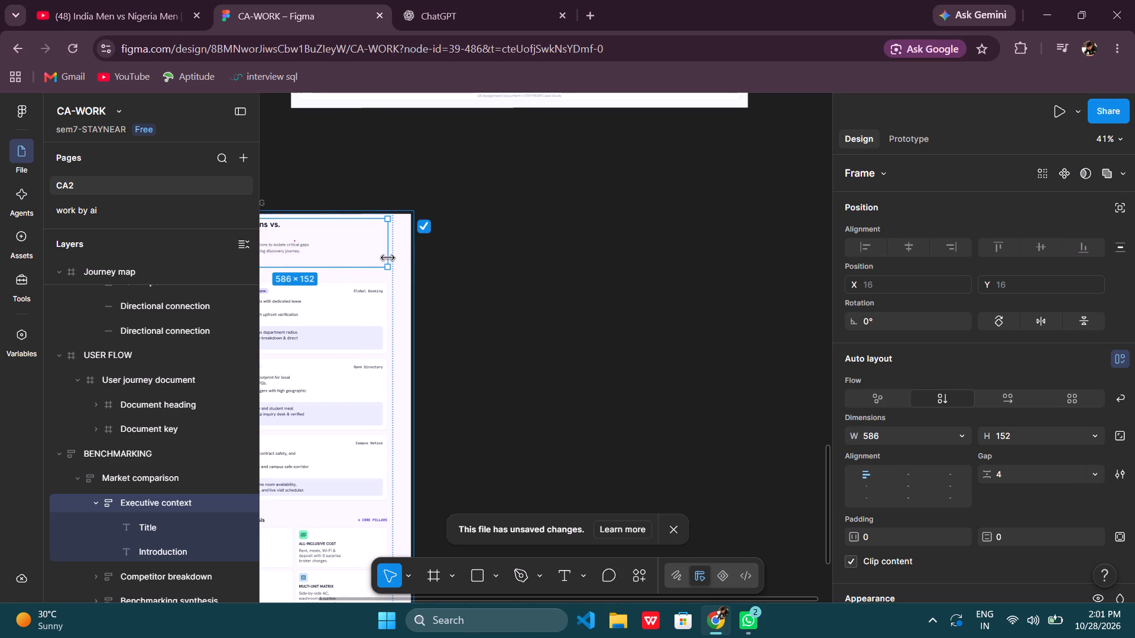
pyautogui.moveTo(388, 258); pyautogui.dragTo(392, 260)
pyautogui.moveTo(386, 253); pyautogui.dragTo(391, 256)
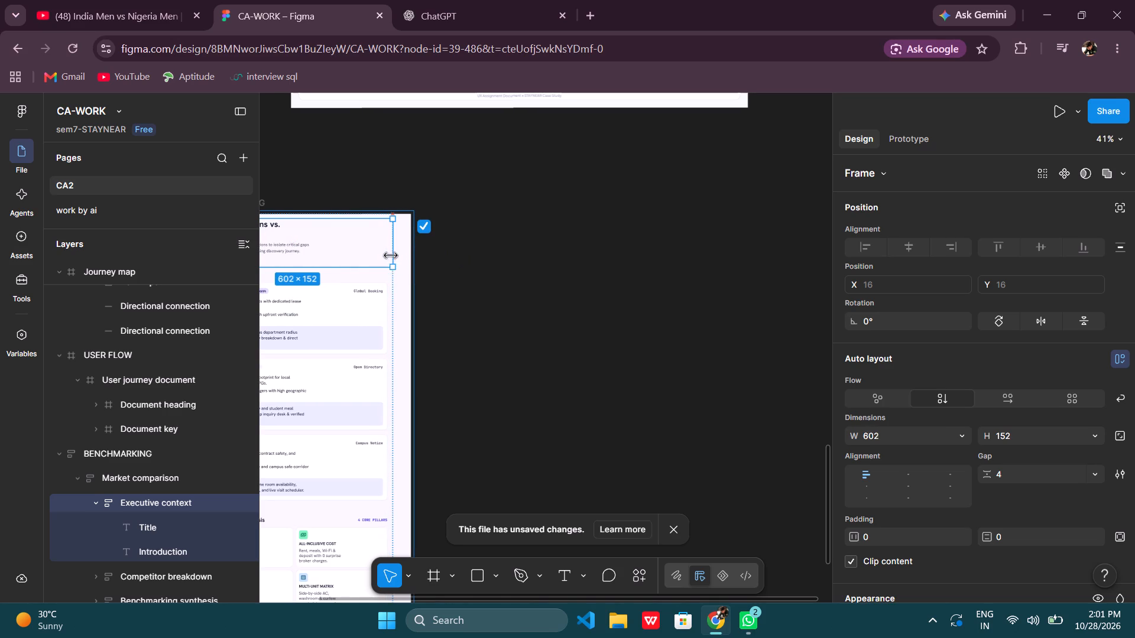
pyautogui.moveTo(391, 256); pyautogui.dragTo(395, 259)
# Join the Executive context title onto one line and remove the period after "vs", so it reads "Existing Solutions vs STAYNEAR".
pyautogui.hscroll(1, 358, 259)
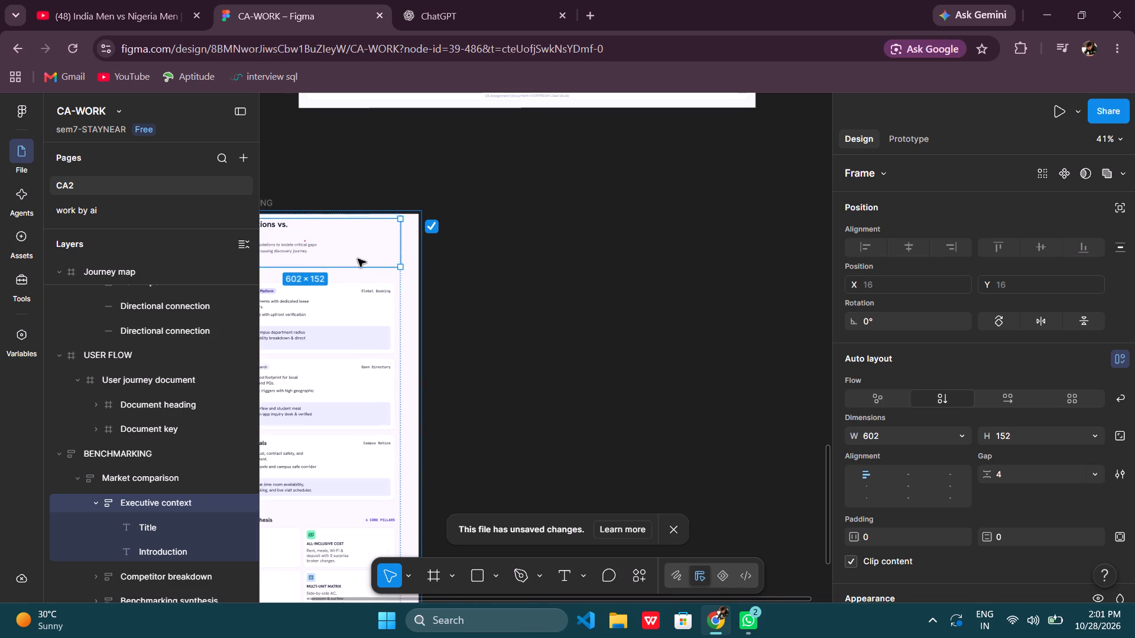
pyautogui.hscroll(2, 358, 259)
pyautogui.moveTo(474, 237); pyautogui.dragTo(475, 242)
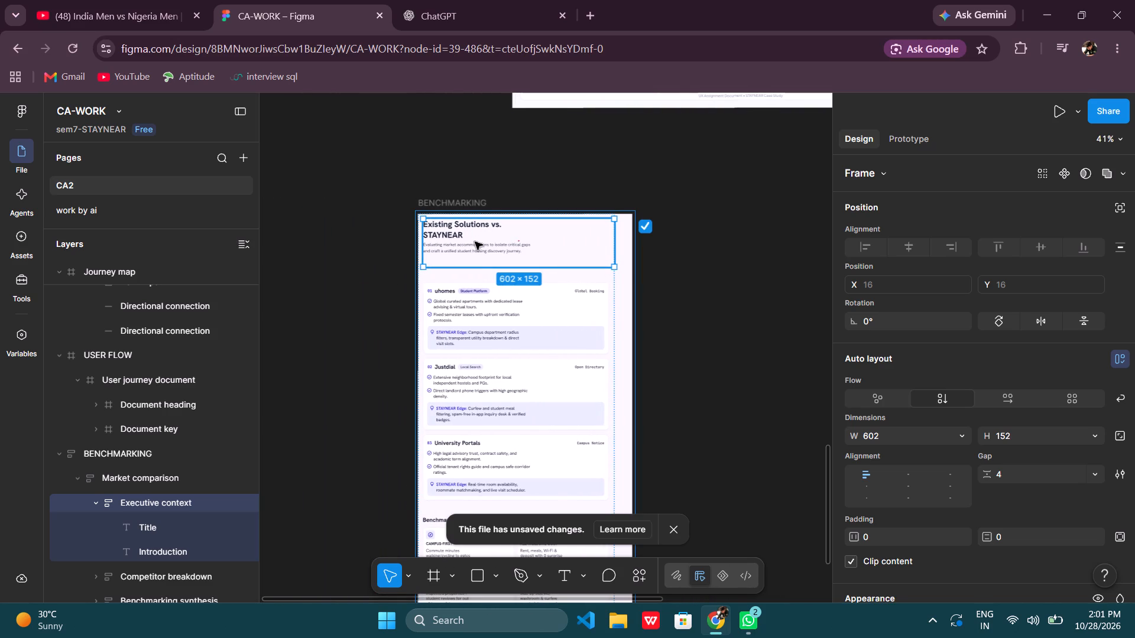
pyautogui.moveTo(475, 242); pyautogui.dragTo(474, 243)
pyautogui.click(466, 234)
pyautogui.click(429, 233)
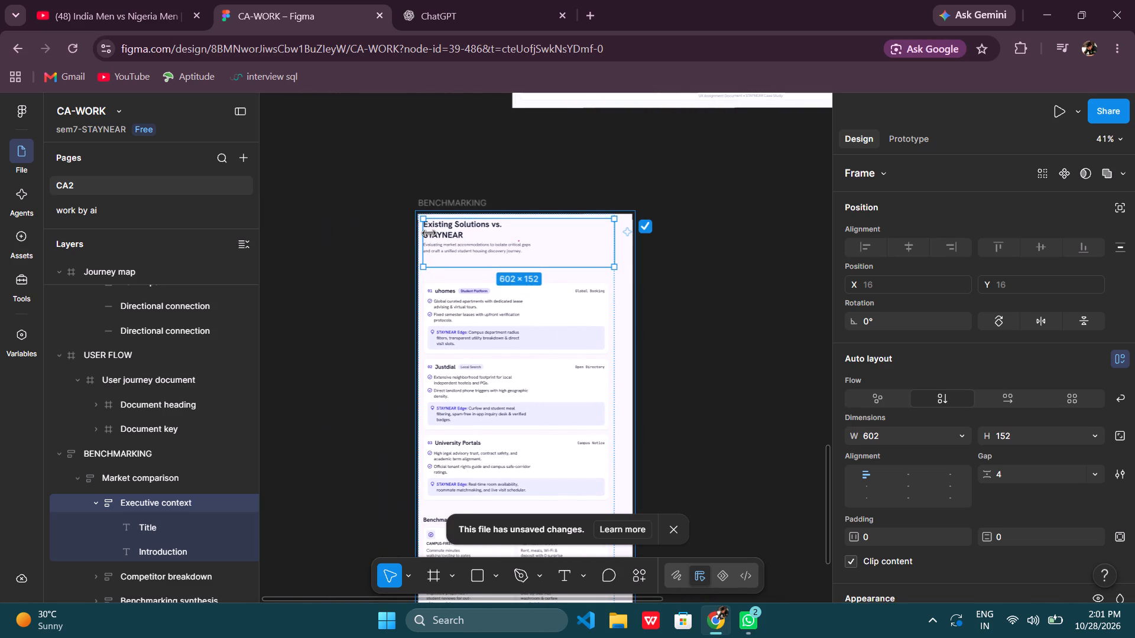
pyautogui.click(429, 233)
pyautogui.click(489, 229)
pyautogui.click(454, 237)
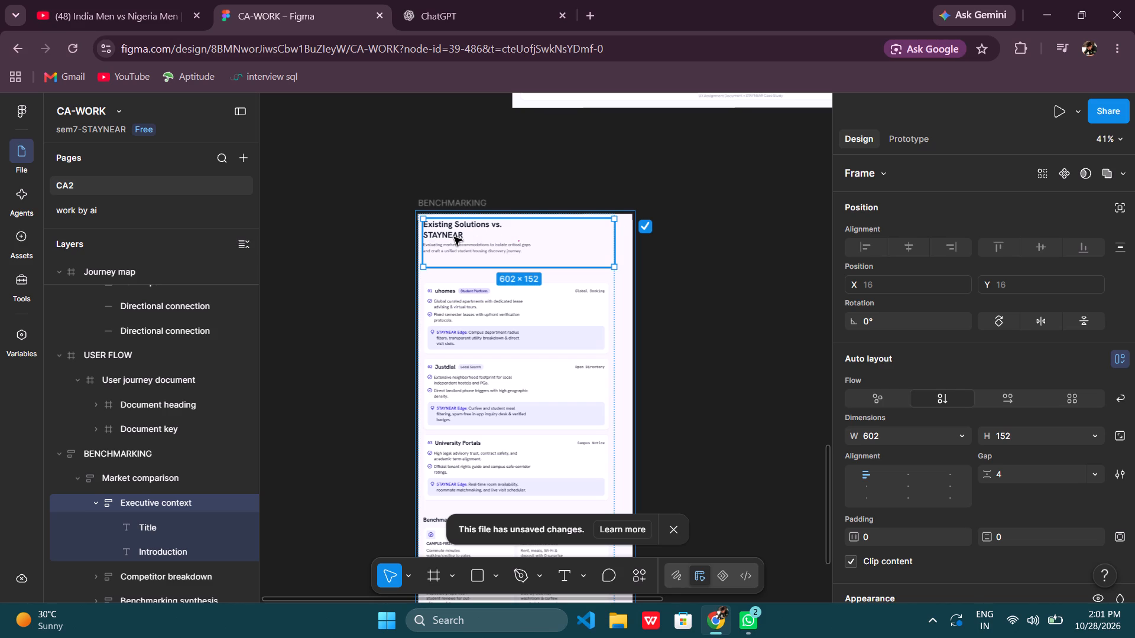
pyautogui.click(447, 237)
pyautogui.click(361, 251)
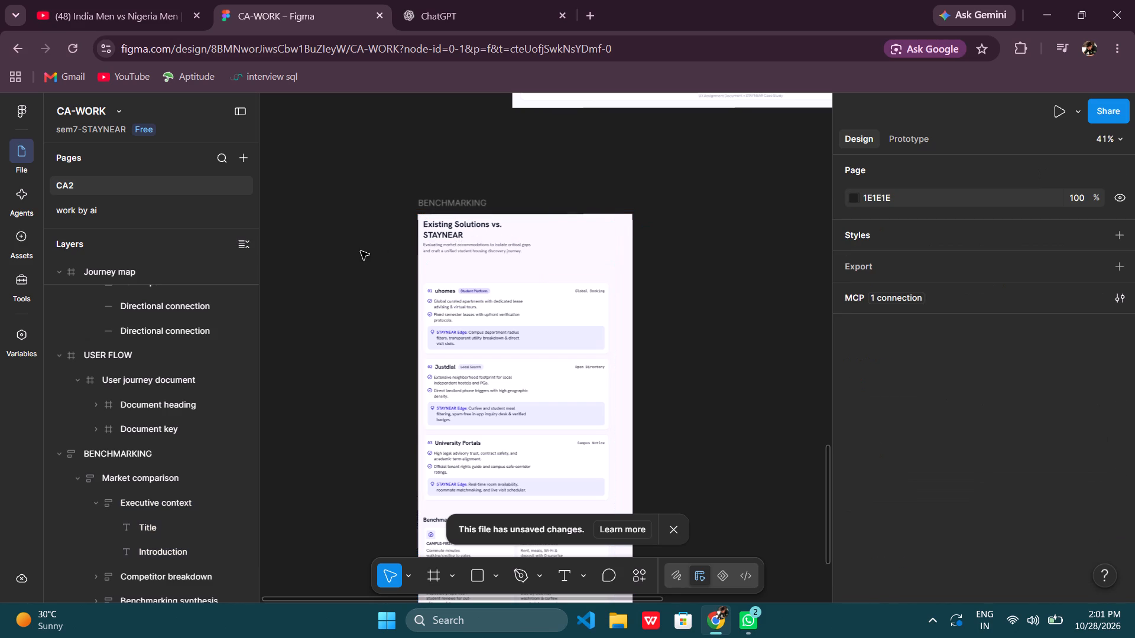
pyautogui.click(433, 239)
pyautogui.doubleClick(433, 239)
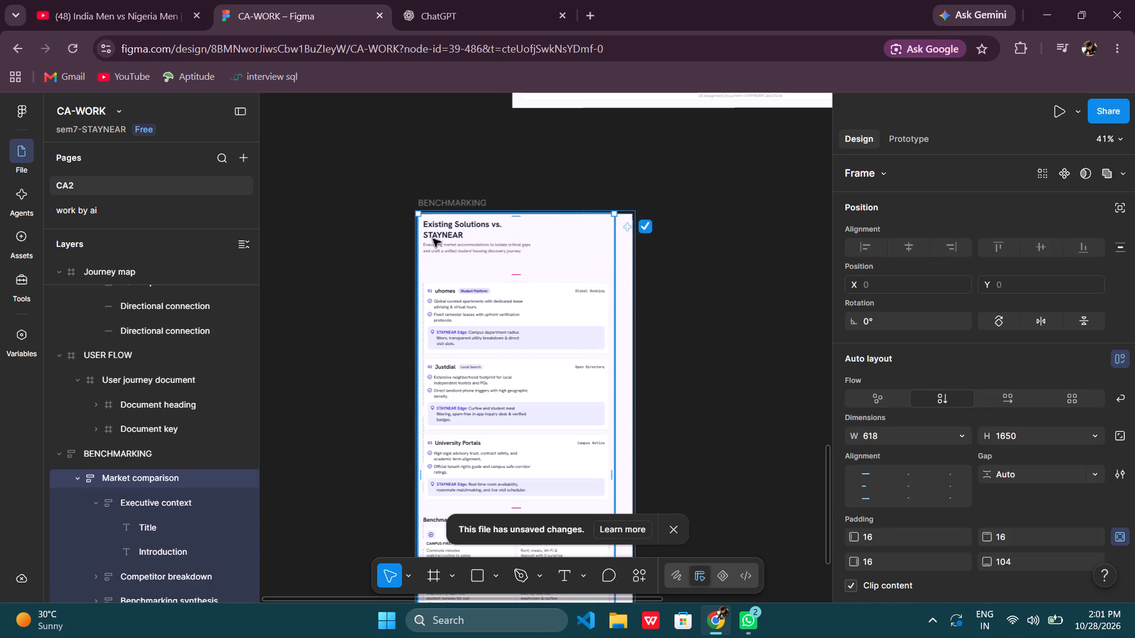
pyautogui.tripleClick(434, 236)
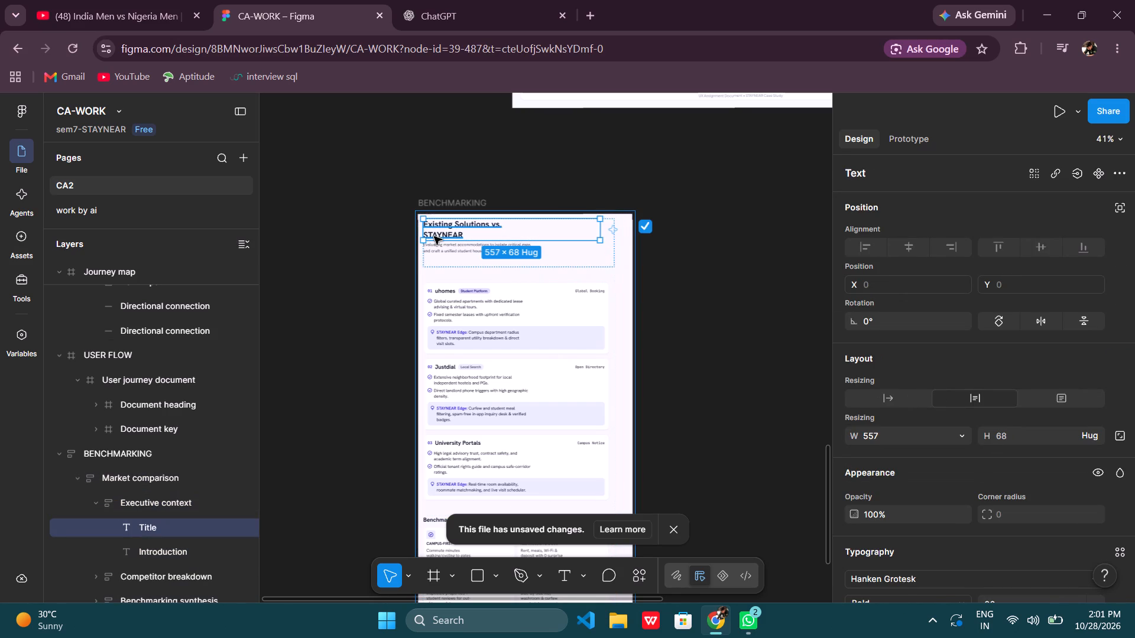
pyautogui.click(433, 236)
pyautogui.doubleClick(433, 236)
pyautogui.click(425, 236)
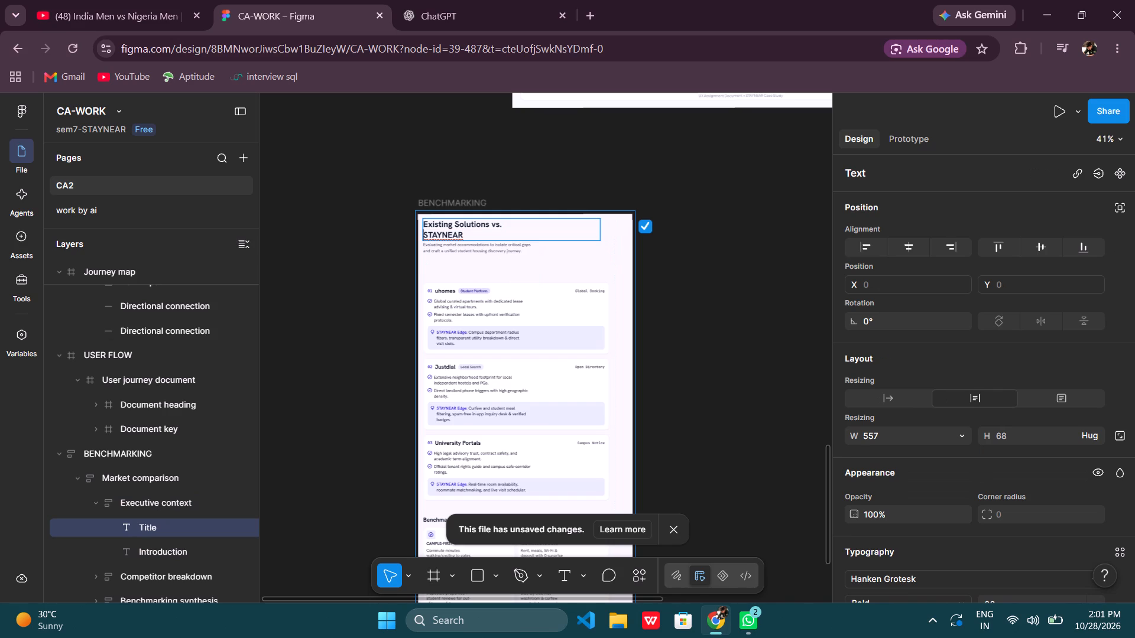
pyautogui.press('BackSpace')
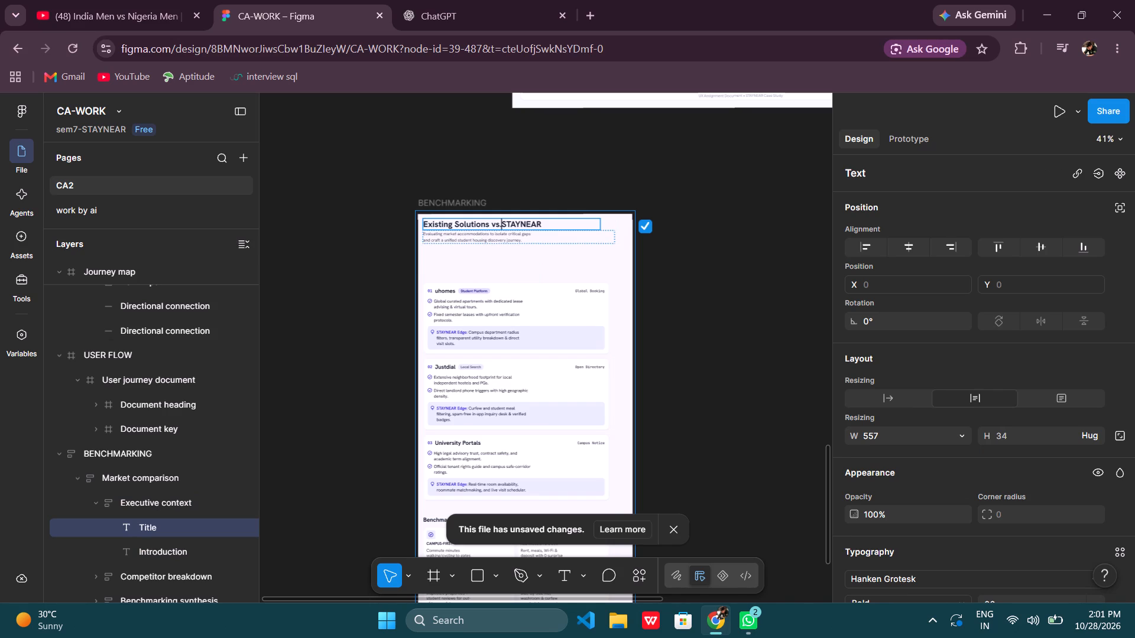
pyautogui.press('space')
pyautogui.press('BackSpace')
pyautogui.press('BackSpace')
pyautogui.press('space')
# Widen the gap between "vs" and "STAYNEAR" in the title with nine extra spaces.
pyautogui.press('space')
pyautogui.press('space')
pyautogui.press('space')
pyautogui.press('space')
pyautogui.press('space')
pyautogui.press('space')
pyautogui.press('space')
pyautogui.press('space')
pyautogui.press('space')
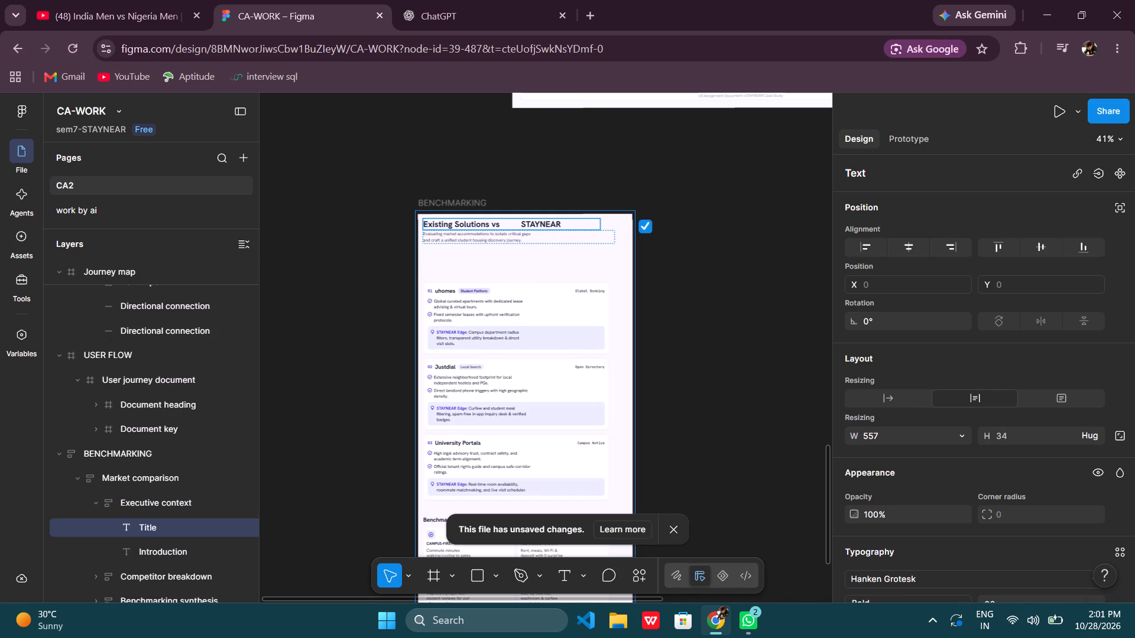
# Insert six extra spaces between "Existing Solutions" and "vs", keeping the title on one line.
pyautogui.press('Left')
pyautogui.press('Left')
pyautogui.press('Left')
pyautogui.press('Left')
pyautogui.press('Left')
pyautogui.press('Left')
pyautogui.press('Left')
pyautogui.press('Left')
pyautogui.press('Left')
pyautogui.press('Left')
pyautogui.press('Left')
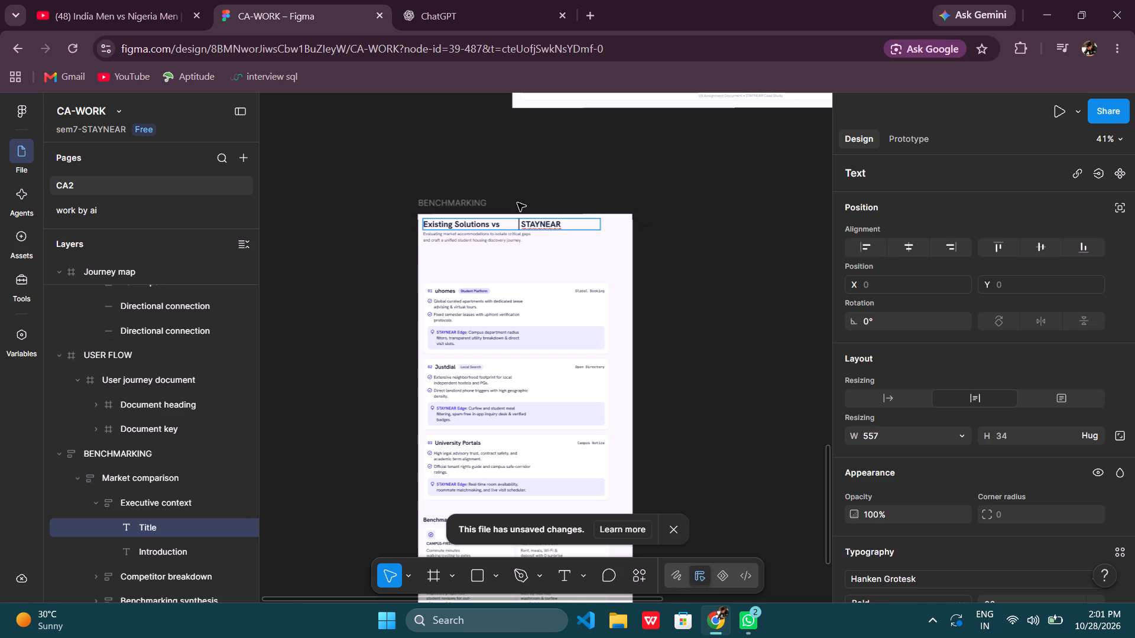
pyautogui.press('Left')
pyautogui.press('space')
pyautogui.press('space')
pyautogui.press('space')
pyautogui.press('space')
pyautogui.press('space')
pyautogui.press('space')
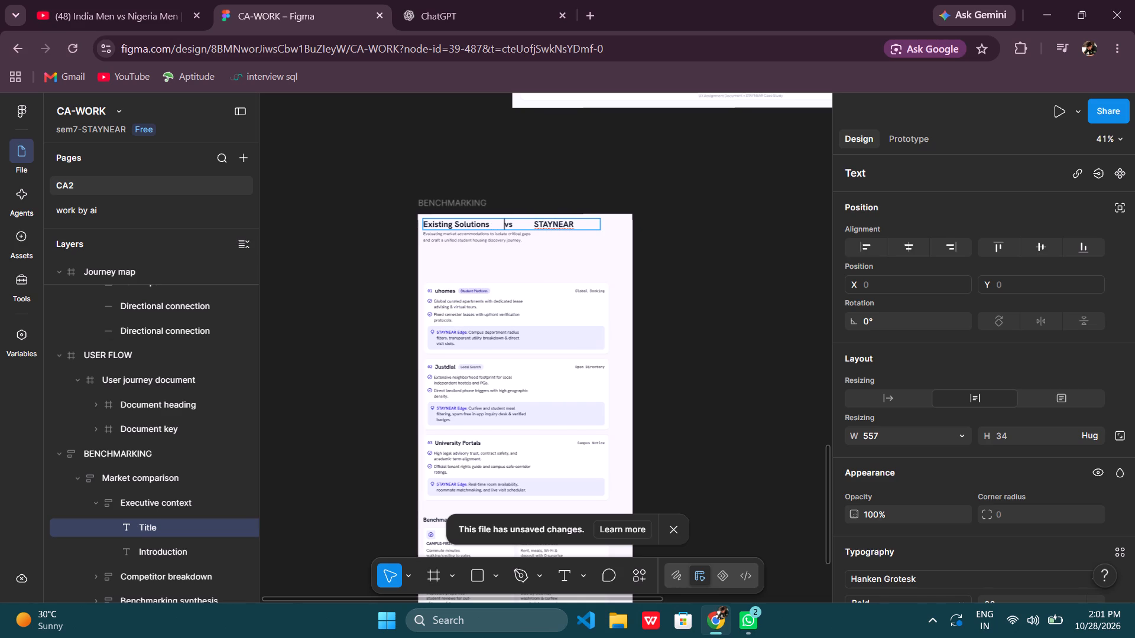
pyautogui.press('Return')
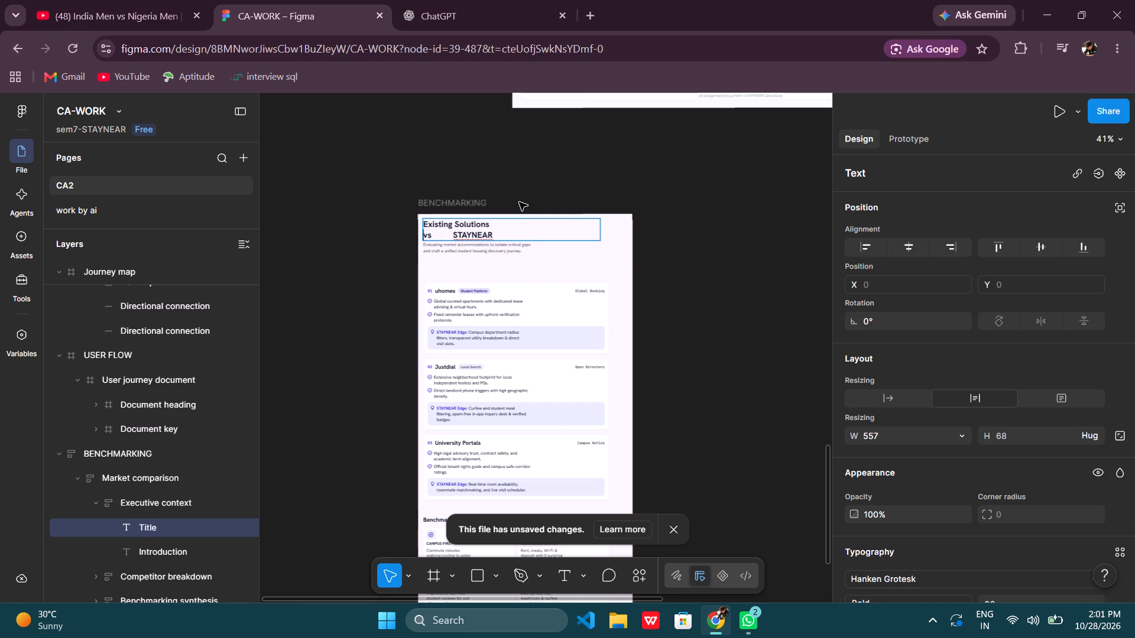
pyautogui.hotkey('ctrl', 'z')
pyautogui.click(519, 202)
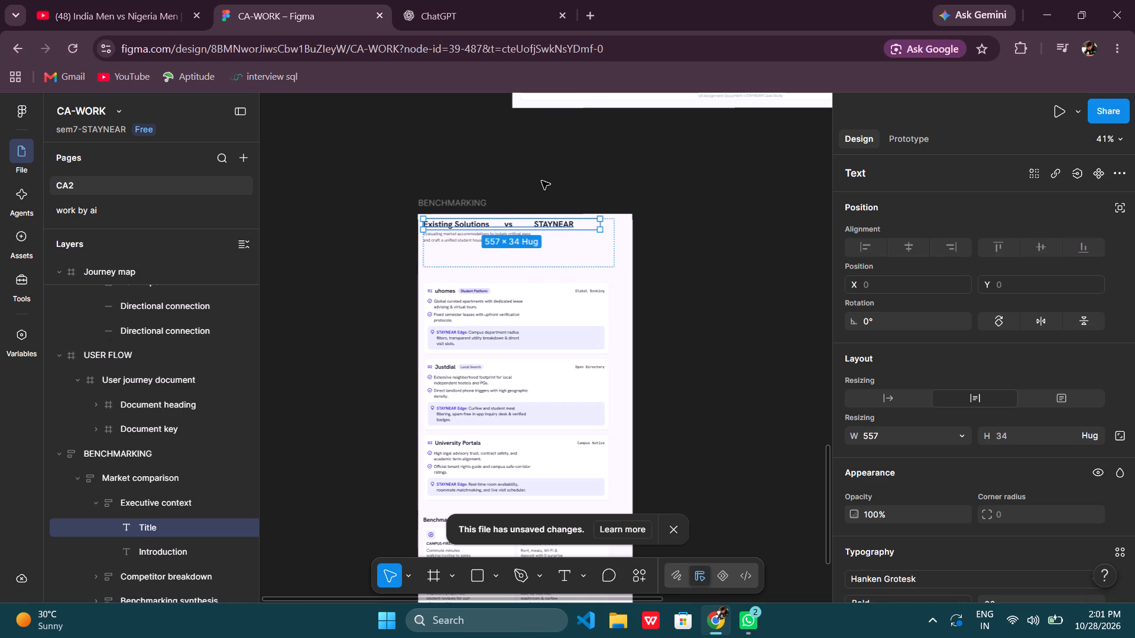
pyautogui.click(541, 181)
# Set the font size of the Introduction text below the title to 24.
pyautogui.scroll(-1, 476, 286)
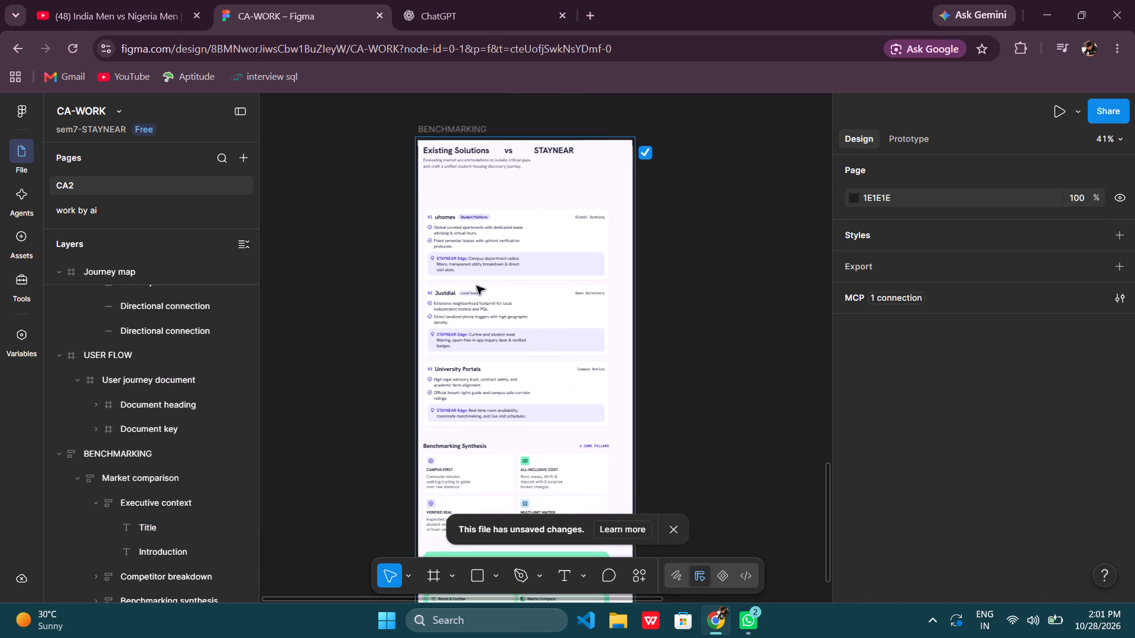
pyautogui.doubleClick(445, 164)
pyautogui.doubleClick(445, 164)
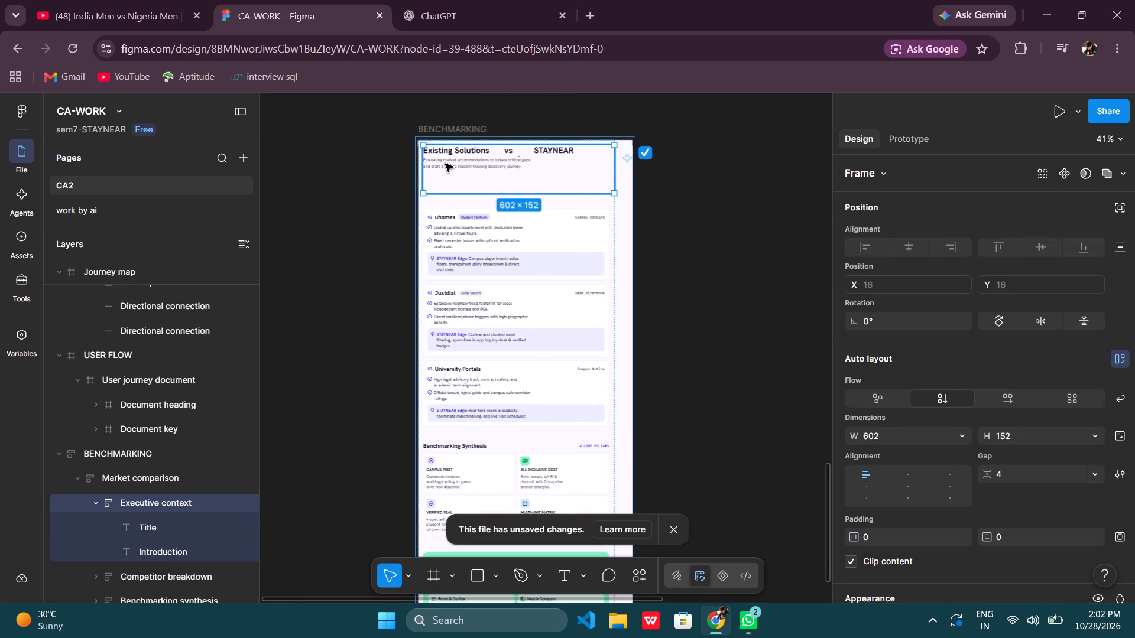
pyautogui.moveTo(567, 162); pyautogui.dragTo(569, 167)
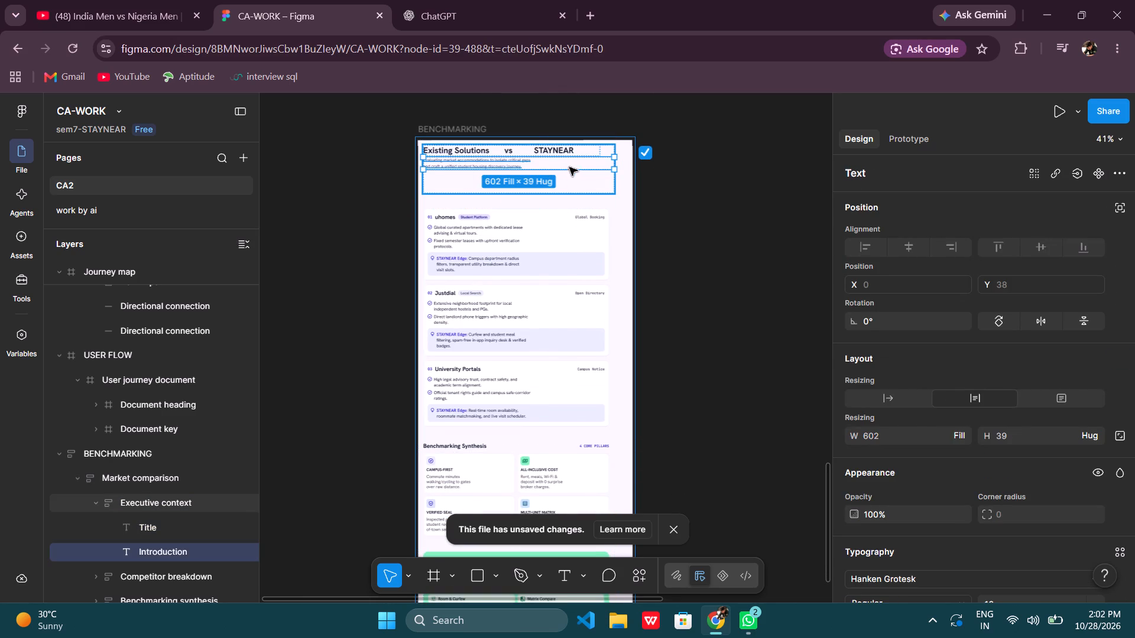
pyautogui.moveTo(569, 167); pyautogui.dragTo(569, 168)
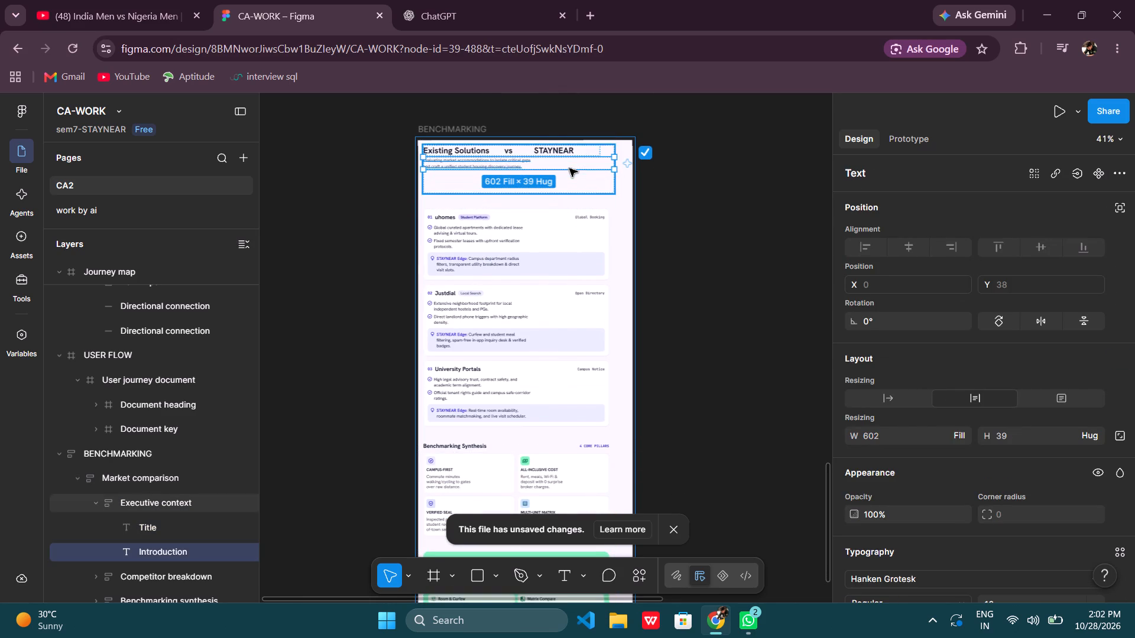
pyautogui.click(551, 164)
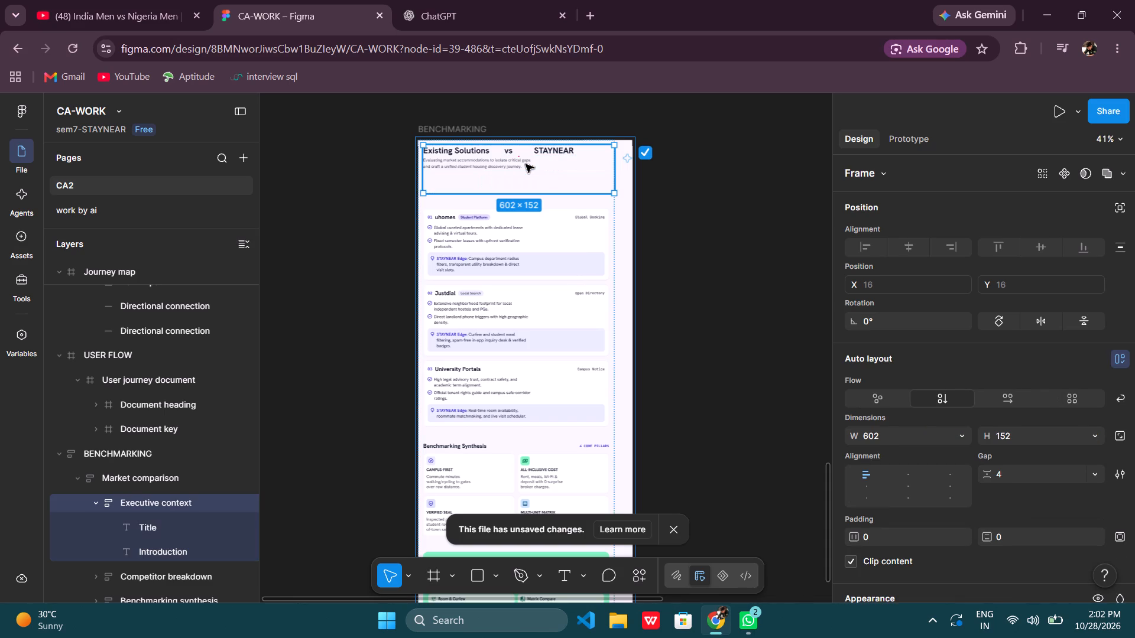
pyautogui.tripleClick(522, 167)
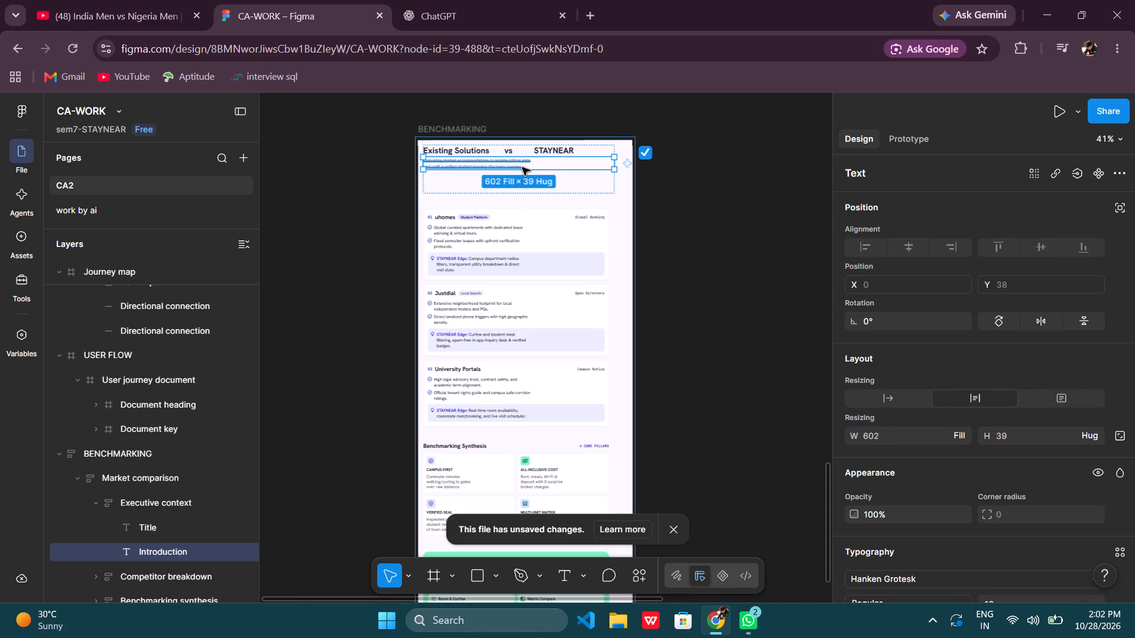
pyautogui.doubleClick(522, 167)
pyautogui.scroll(-1, 817, 385)
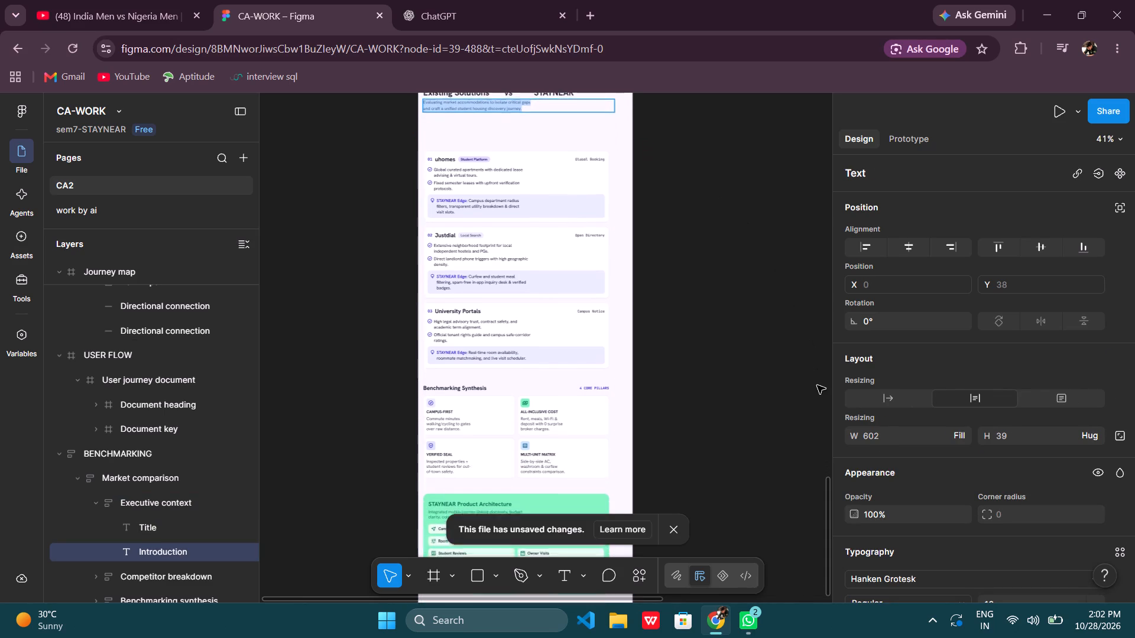
pyautogui.scroll(1, 925, 512)
pyautogui.scroll(1, 598, 253)
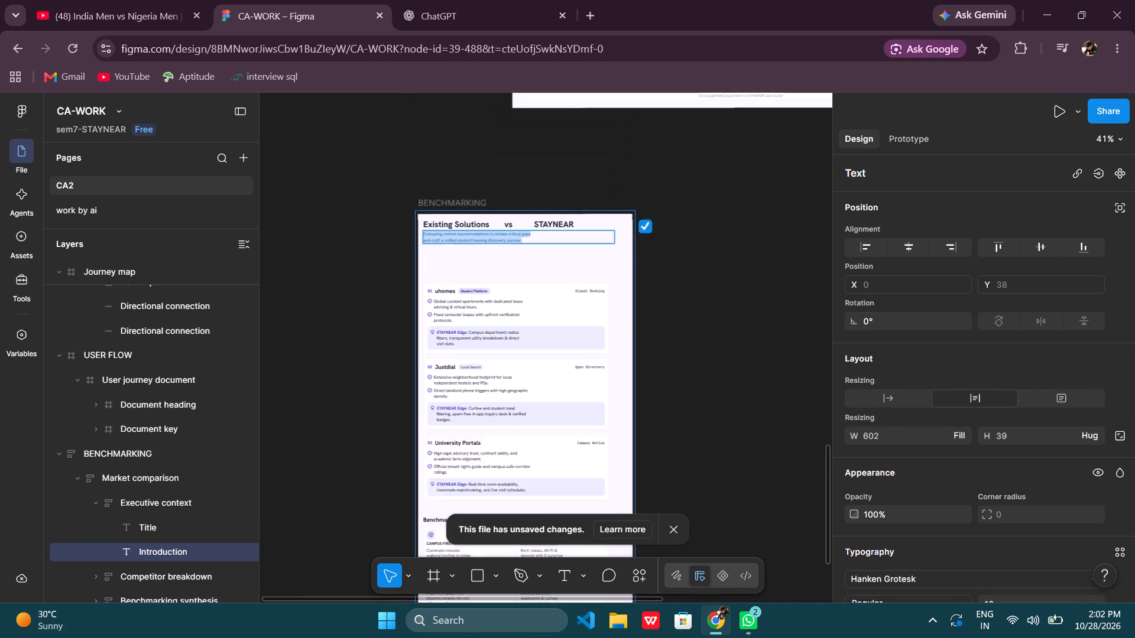
pyautogui.scroll(1, 598, 253)
pyautogui.scroll(-1, 933, 435)
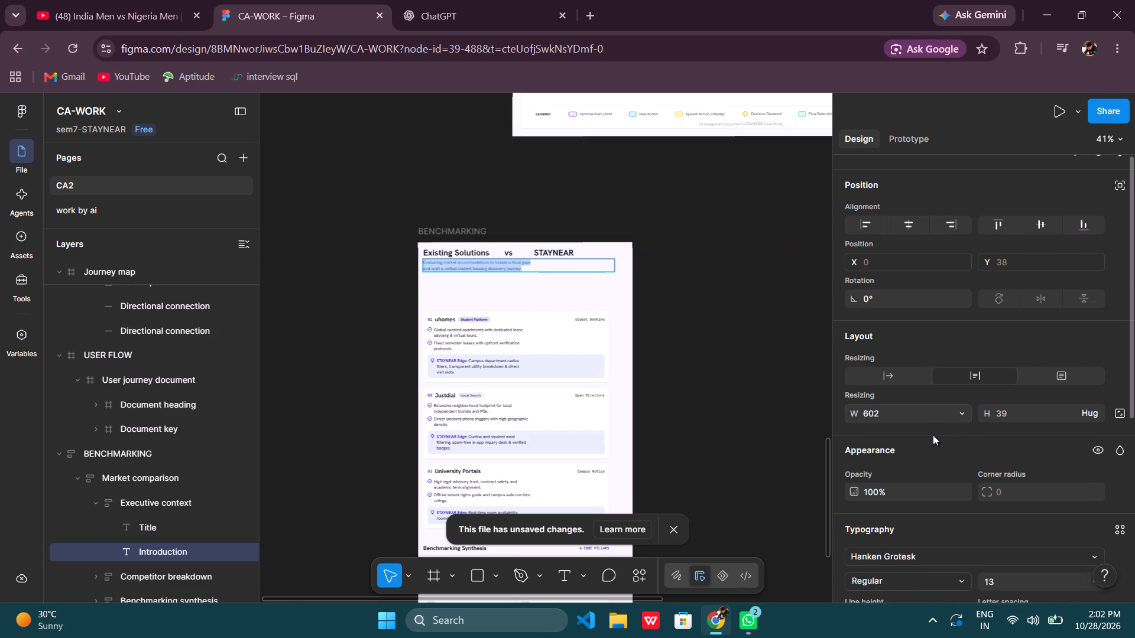
pyautogui.scroll(-2, 933, 435)
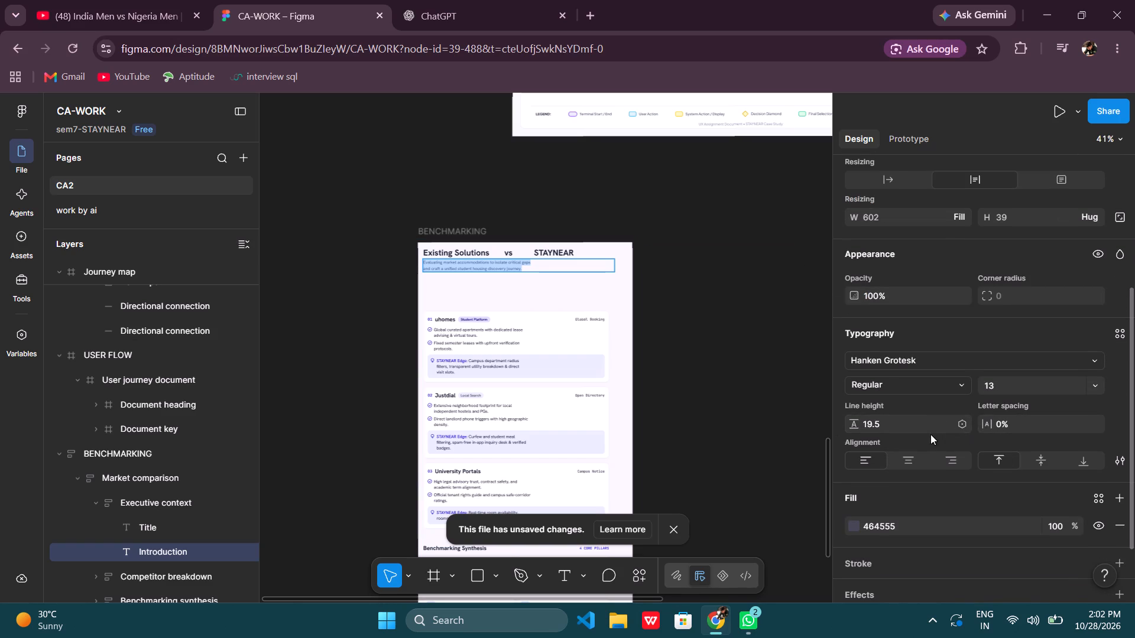
pyautogui.click(1047, 375)
pyautogui.click(1041, 389)
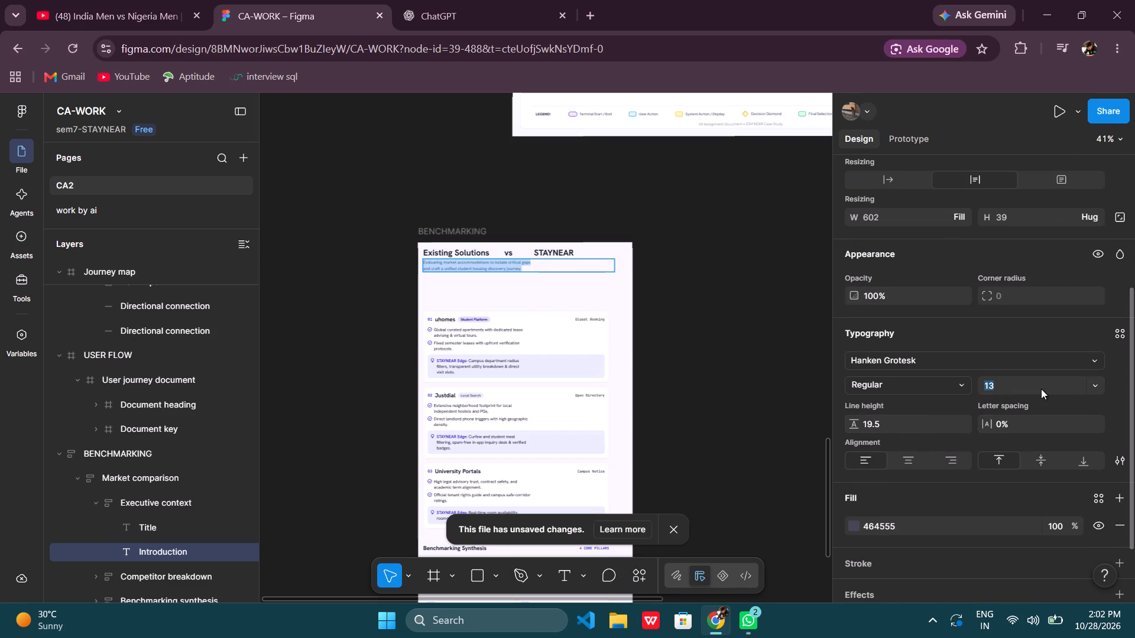
pyautogui.click(1108, 388)
pyautogui.click(1100, 386)
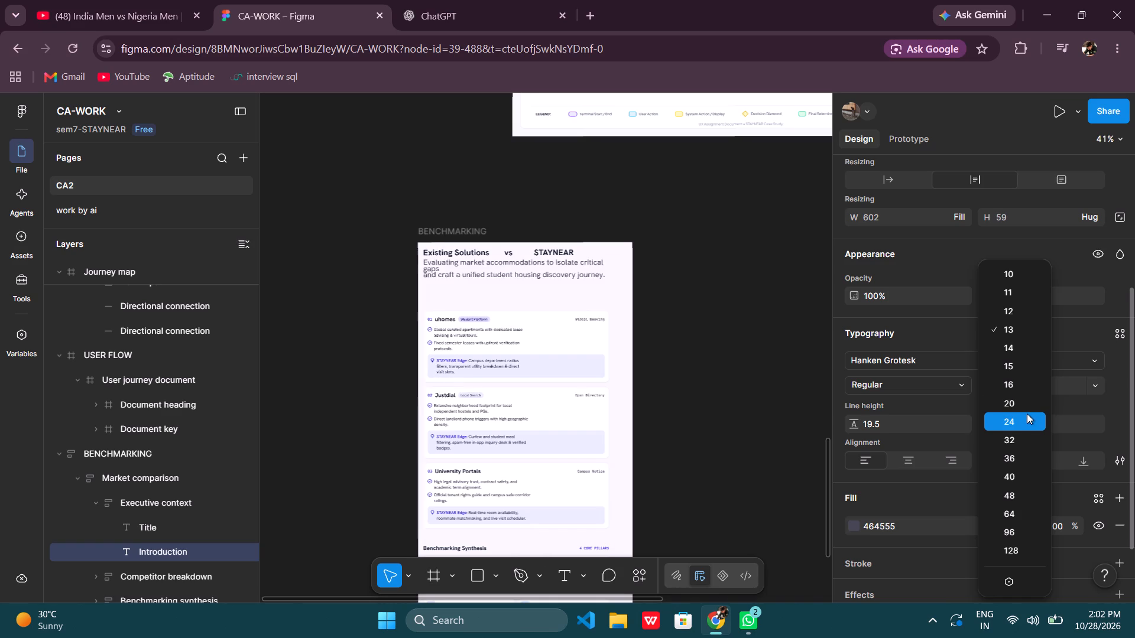
pyautogui.click(1027, 414)
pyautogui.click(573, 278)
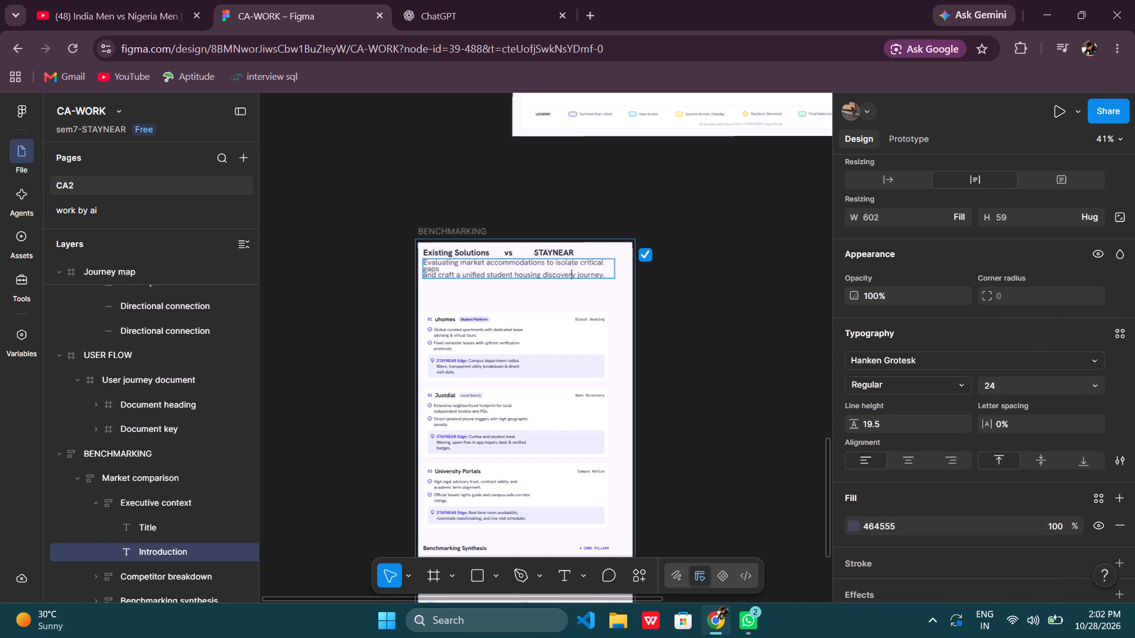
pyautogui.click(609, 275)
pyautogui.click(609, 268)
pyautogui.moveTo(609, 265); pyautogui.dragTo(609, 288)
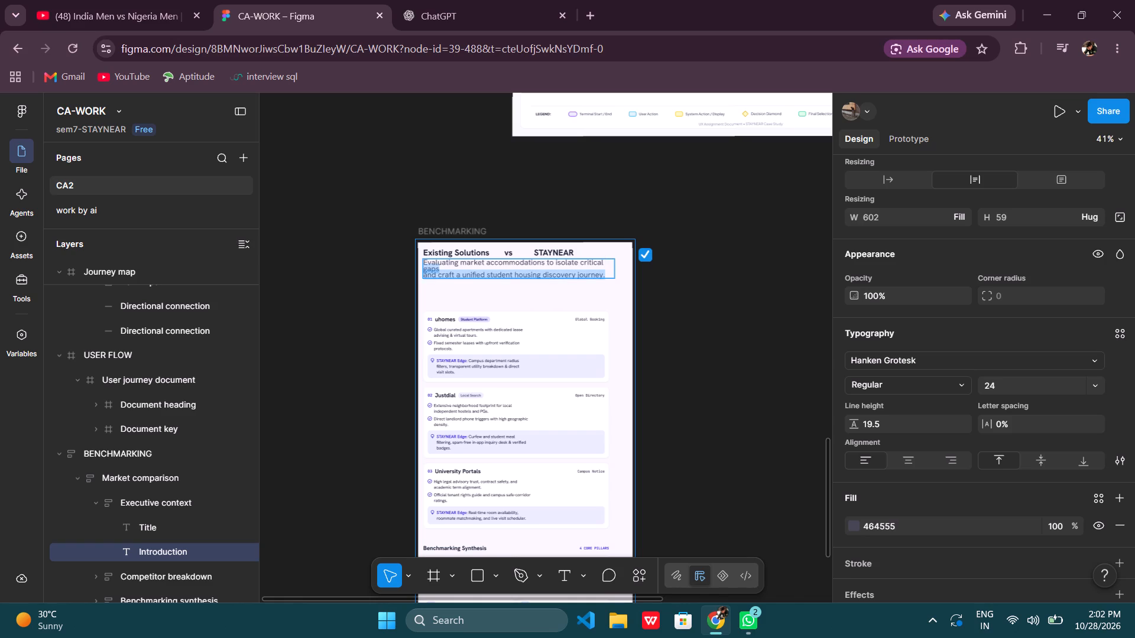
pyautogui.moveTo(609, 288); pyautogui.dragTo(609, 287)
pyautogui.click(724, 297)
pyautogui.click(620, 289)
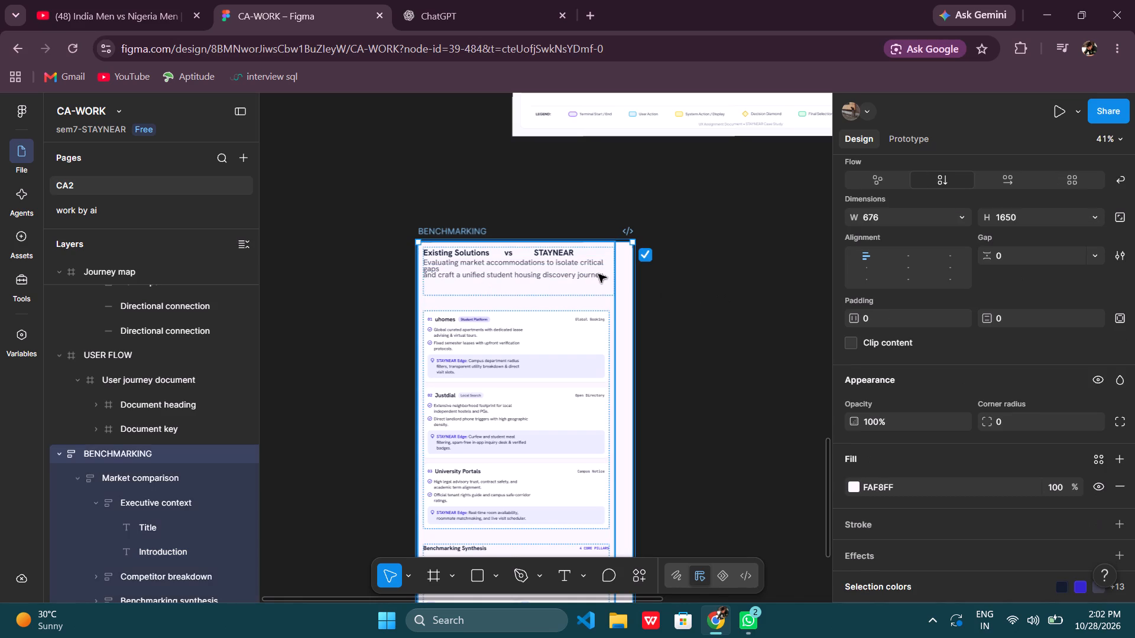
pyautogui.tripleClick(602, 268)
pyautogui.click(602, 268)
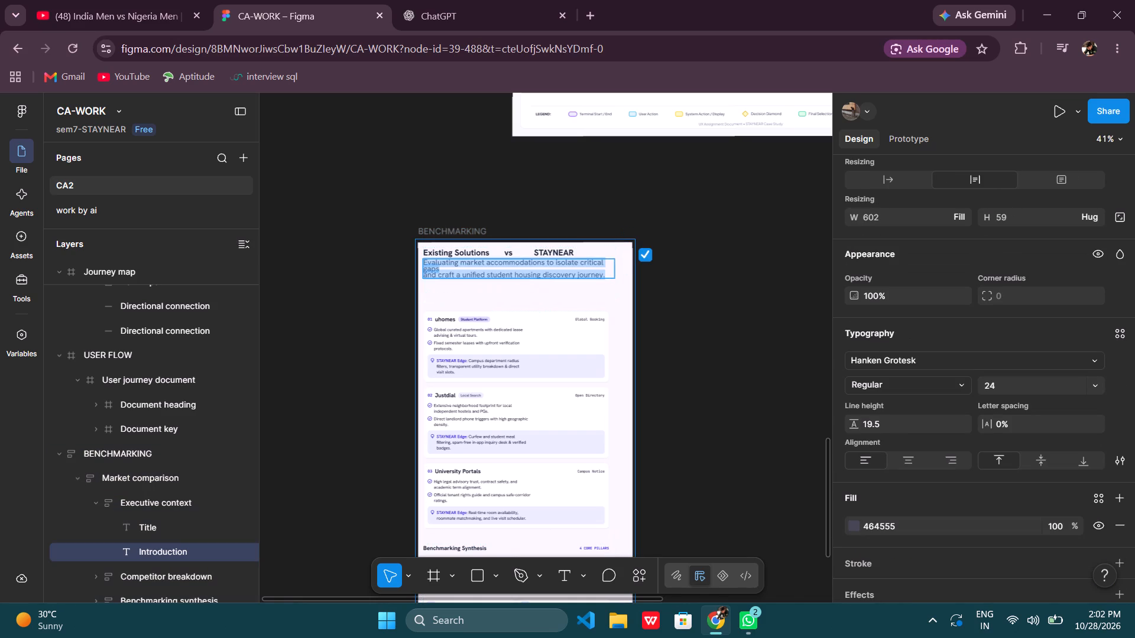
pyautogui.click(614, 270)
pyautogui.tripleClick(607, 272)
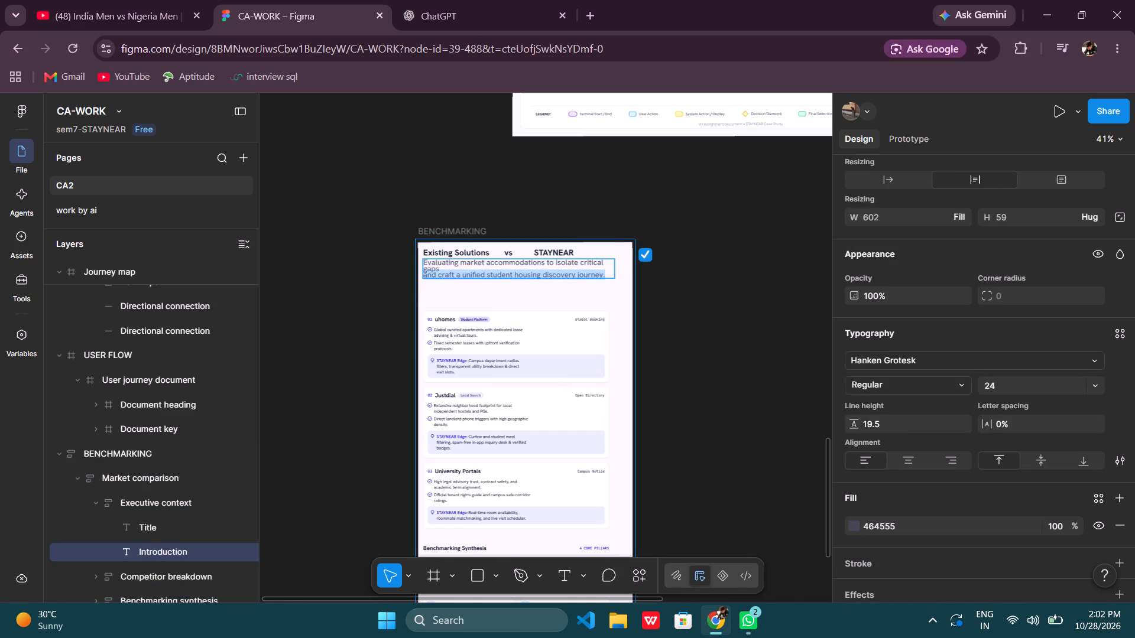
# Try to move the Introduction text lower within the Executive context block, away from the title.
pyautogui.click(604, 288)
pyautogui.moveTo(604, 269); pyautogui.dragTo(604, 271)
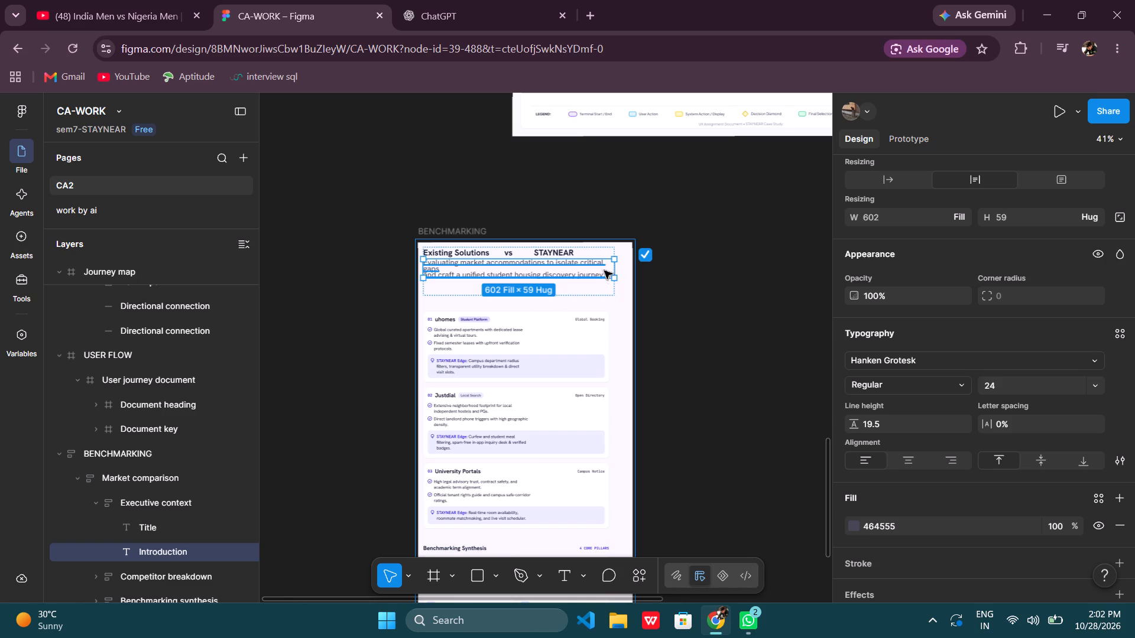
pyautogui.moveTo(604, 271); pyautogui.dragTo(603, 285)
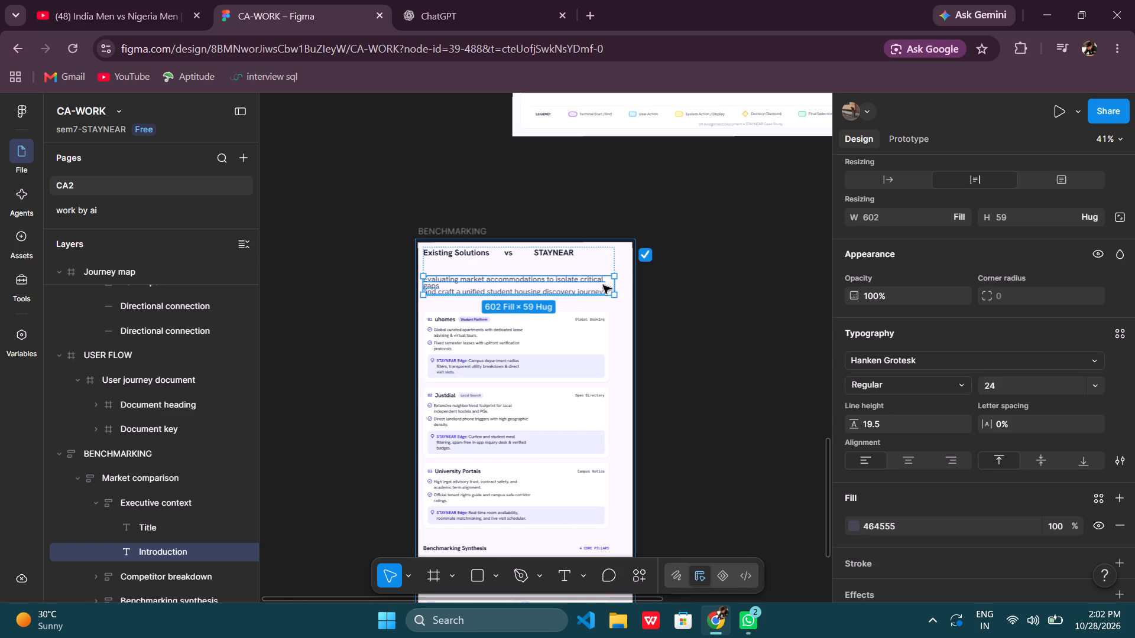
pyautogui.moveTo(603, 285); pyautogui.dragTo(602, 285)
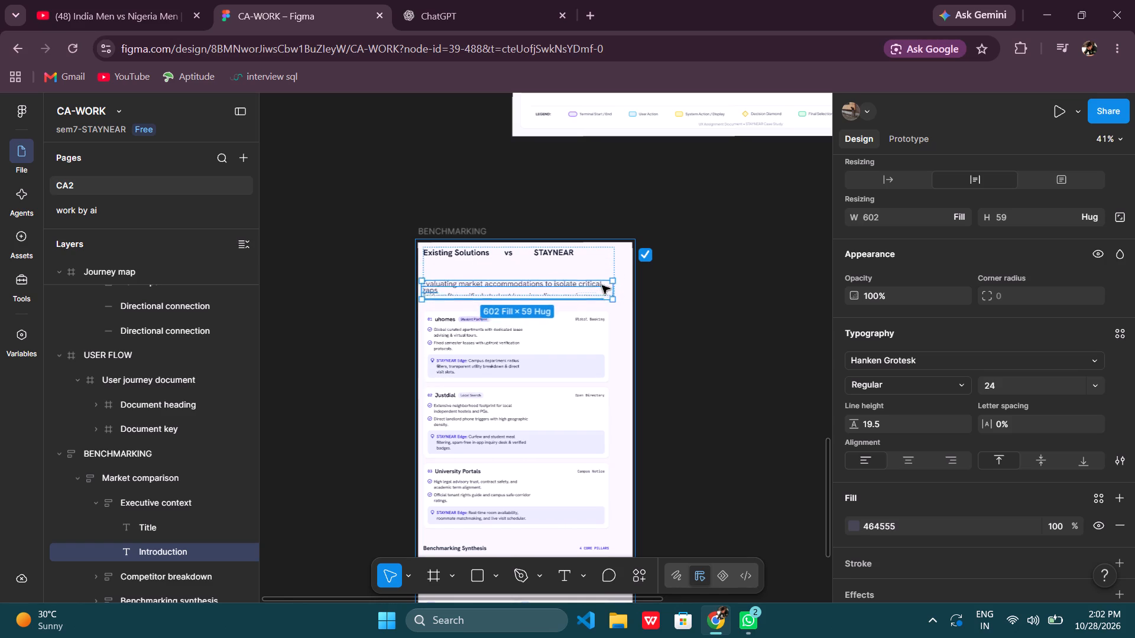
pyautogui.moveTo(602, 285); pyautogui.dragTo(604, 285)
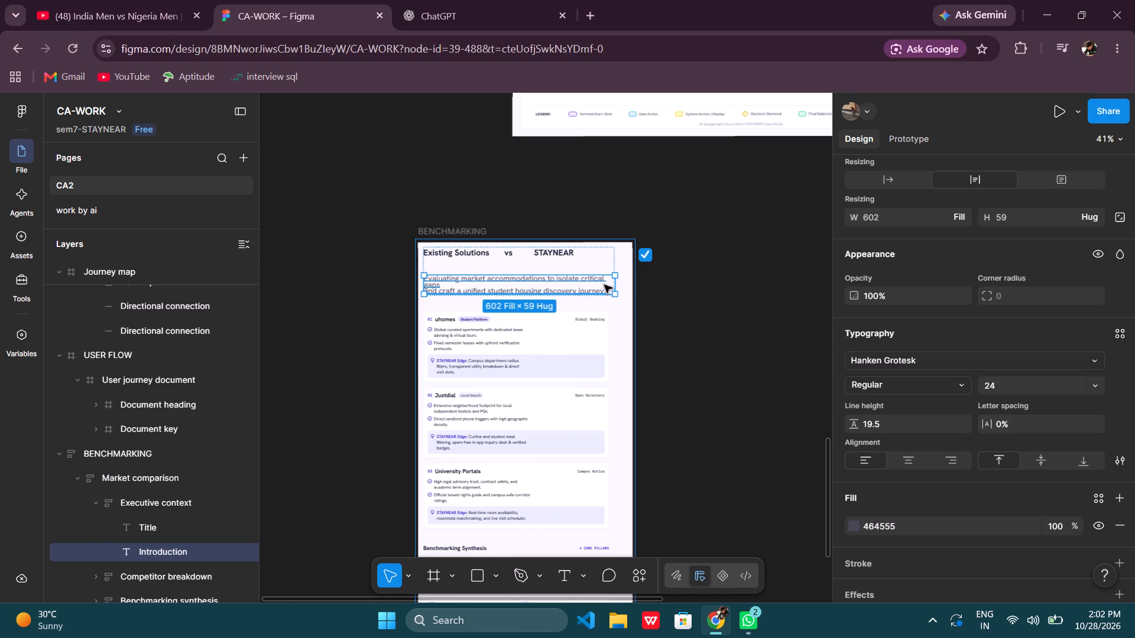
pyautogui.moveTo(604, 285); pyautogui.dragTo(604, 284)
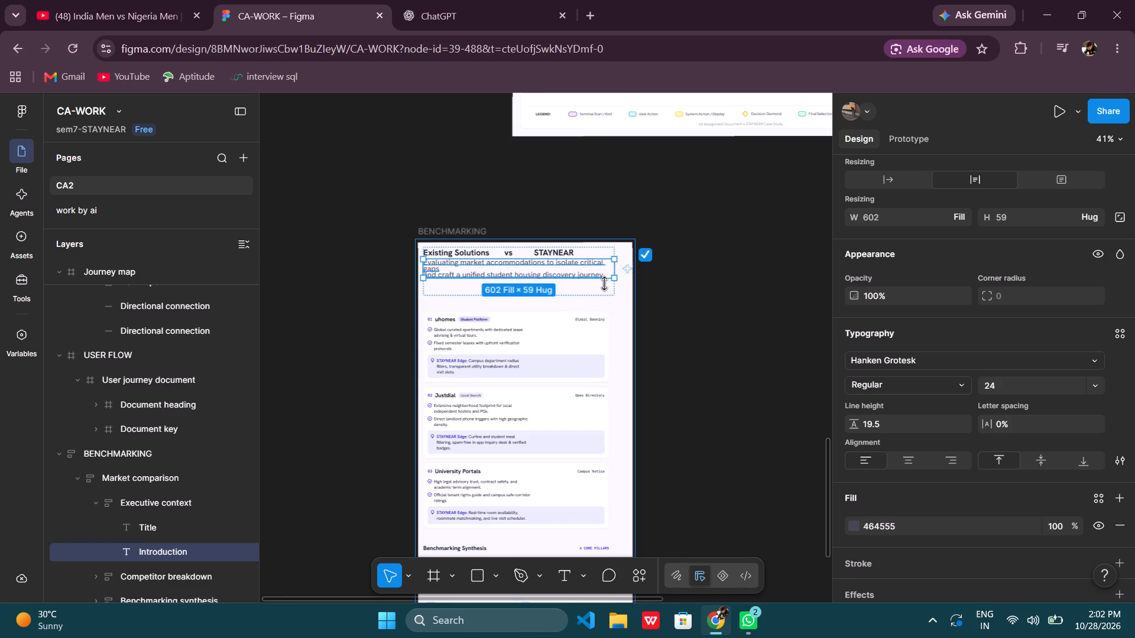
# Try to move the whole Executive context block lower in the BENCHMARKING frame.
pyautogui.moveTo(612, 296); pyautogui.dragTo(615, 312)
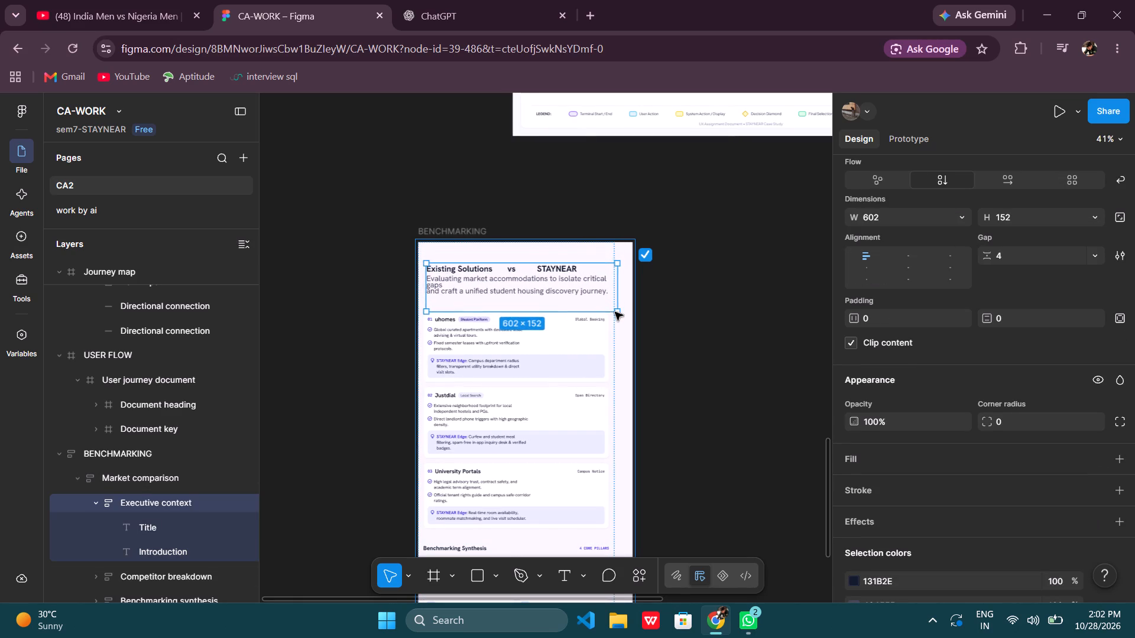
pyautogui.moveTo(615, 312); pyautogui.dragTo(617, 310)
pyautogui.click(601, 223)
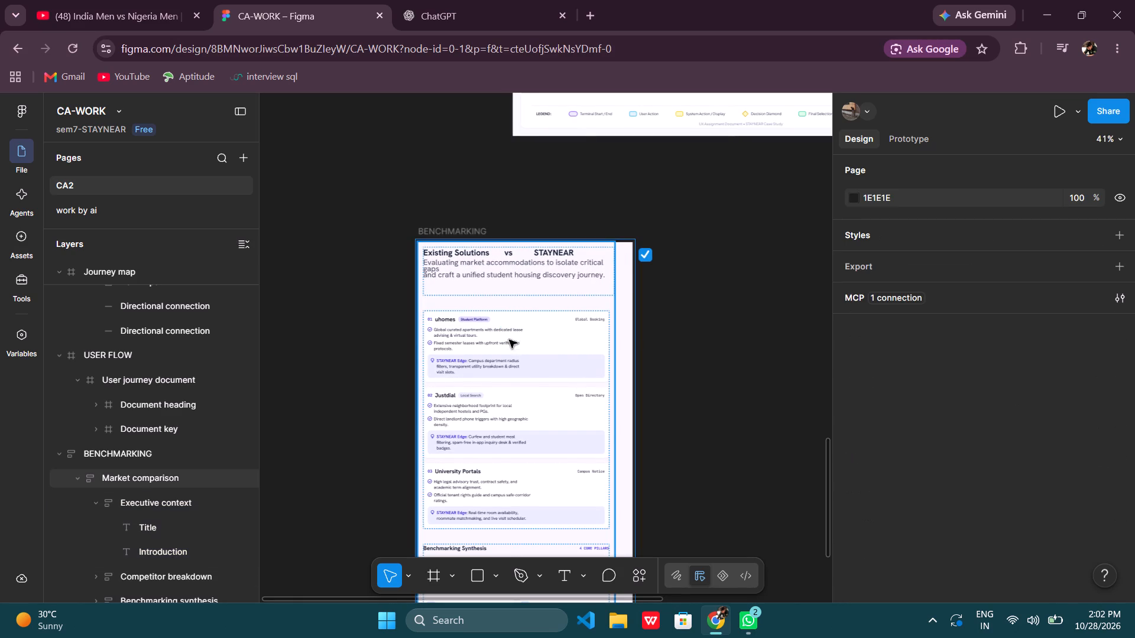
# Resize the Competitor breakdown frame vertically to a height of 704, keeping its width at fill.
pyautogui.doubleClick(531, 325)
pyautogui.moveTo(537, 315); pyautogui.dragTo(542, 267)
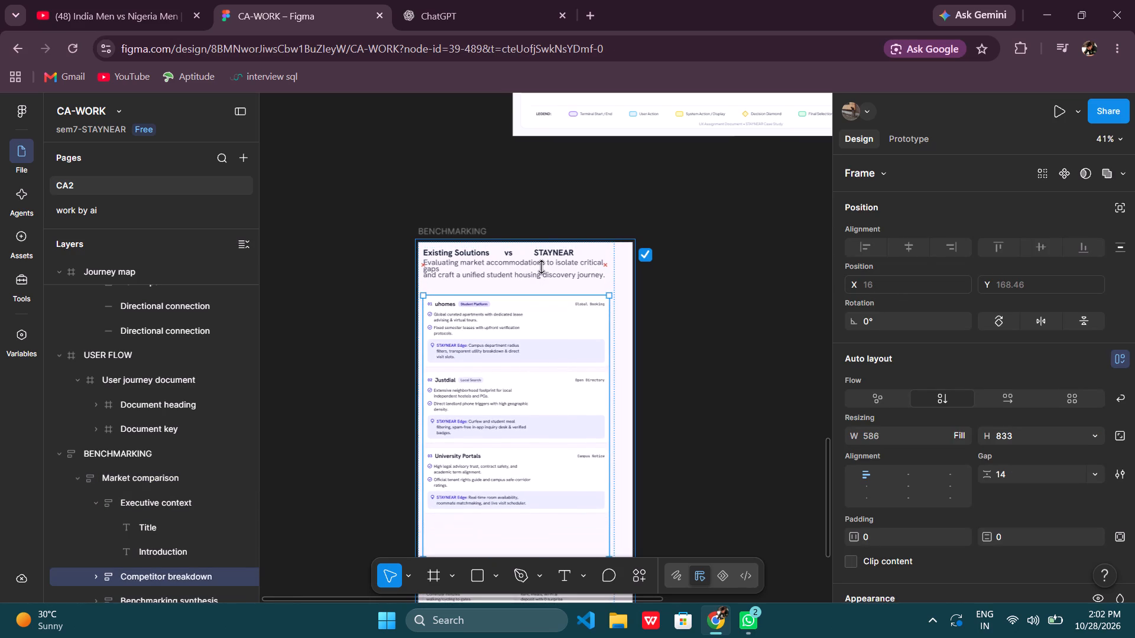
pyautogui.moveTo(542, 267); pyautogui.dragTo(549, 252)
pyautogui.scroll(-1, 580, 368)
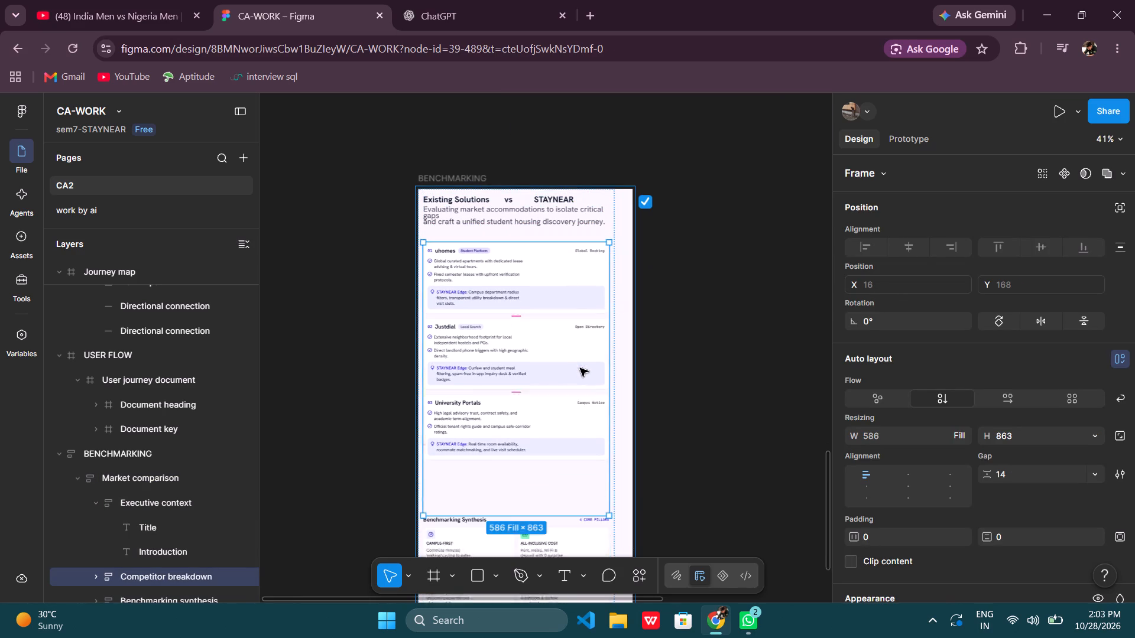
pyautogui.scroll(-2, 580, 368)
pyautogui.moveTo(562, 336); pyautogui.dragTo(567, 305)
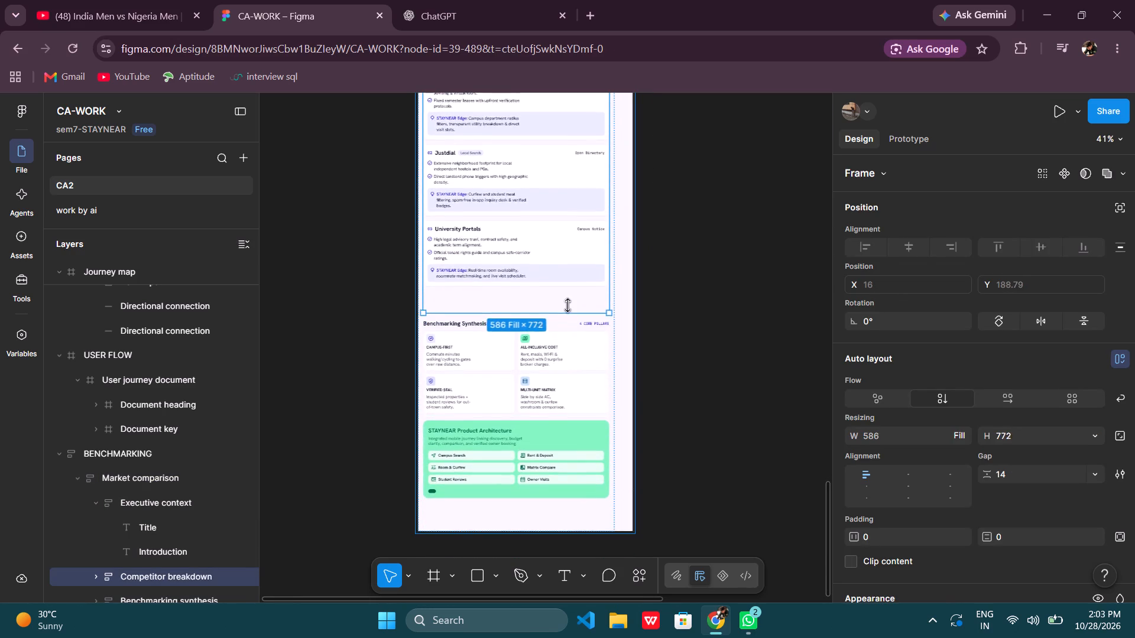
pyautogui.moveTo(567, 305); pyautogui.dragTo(570, 285)
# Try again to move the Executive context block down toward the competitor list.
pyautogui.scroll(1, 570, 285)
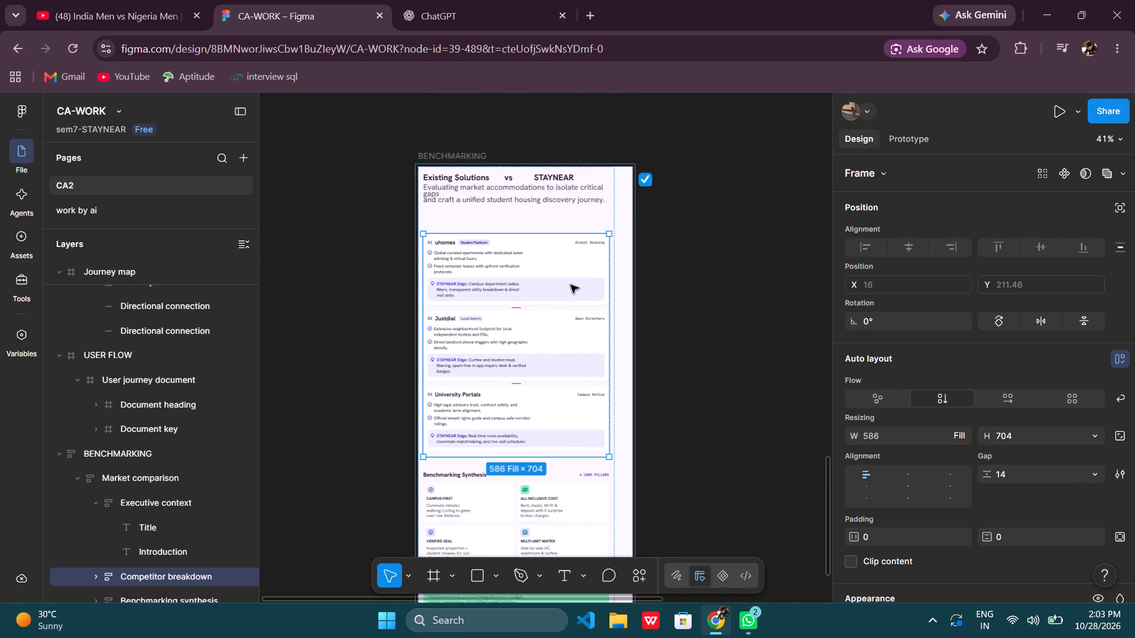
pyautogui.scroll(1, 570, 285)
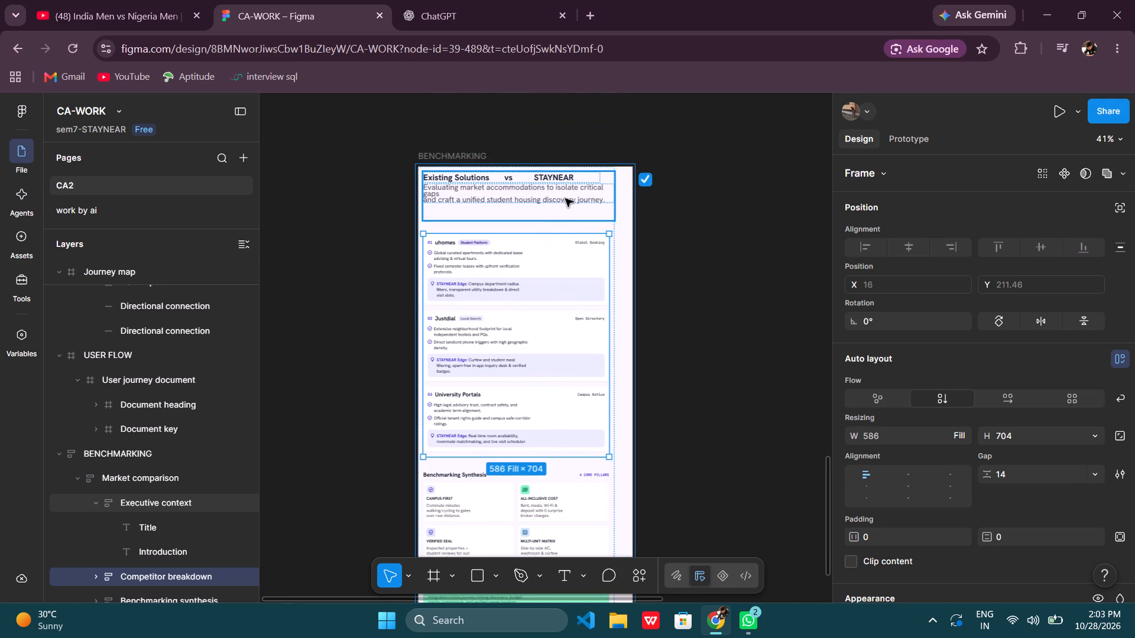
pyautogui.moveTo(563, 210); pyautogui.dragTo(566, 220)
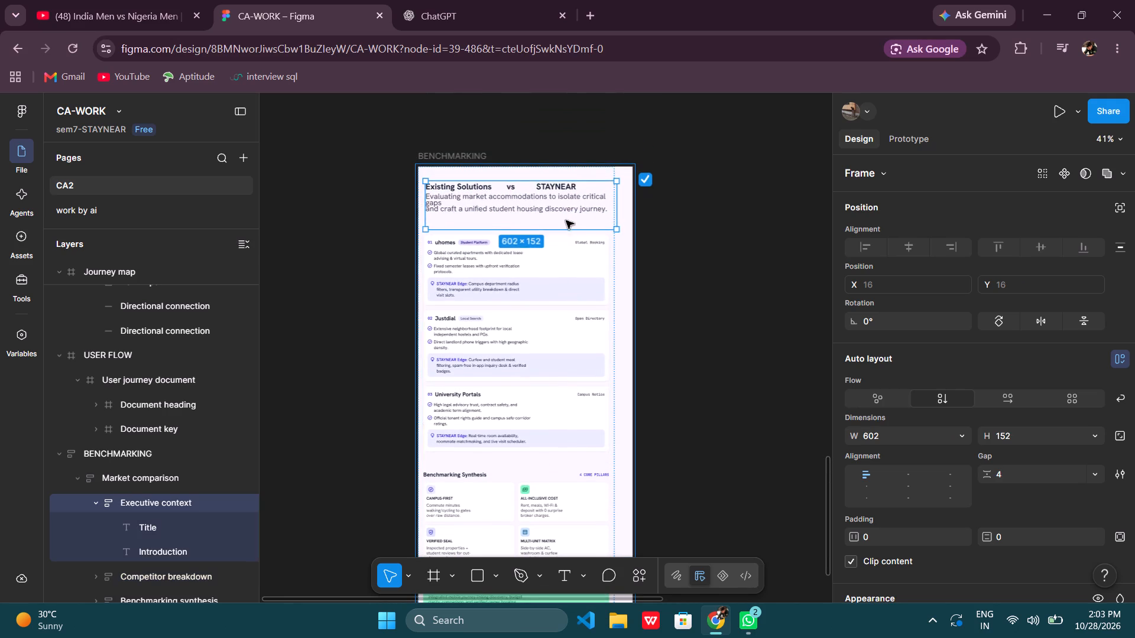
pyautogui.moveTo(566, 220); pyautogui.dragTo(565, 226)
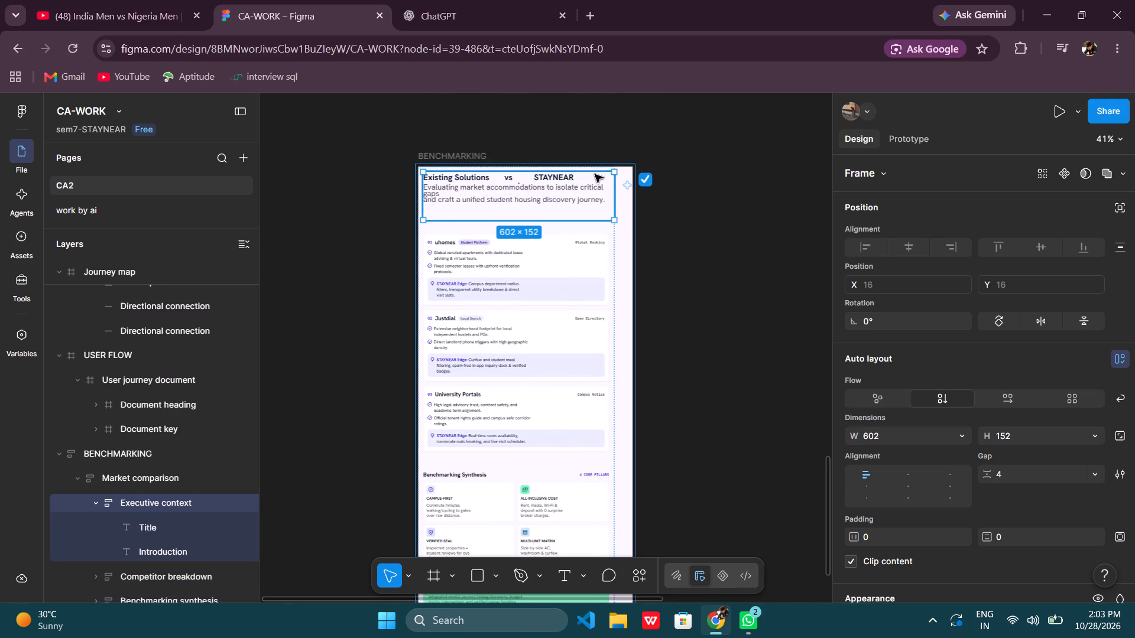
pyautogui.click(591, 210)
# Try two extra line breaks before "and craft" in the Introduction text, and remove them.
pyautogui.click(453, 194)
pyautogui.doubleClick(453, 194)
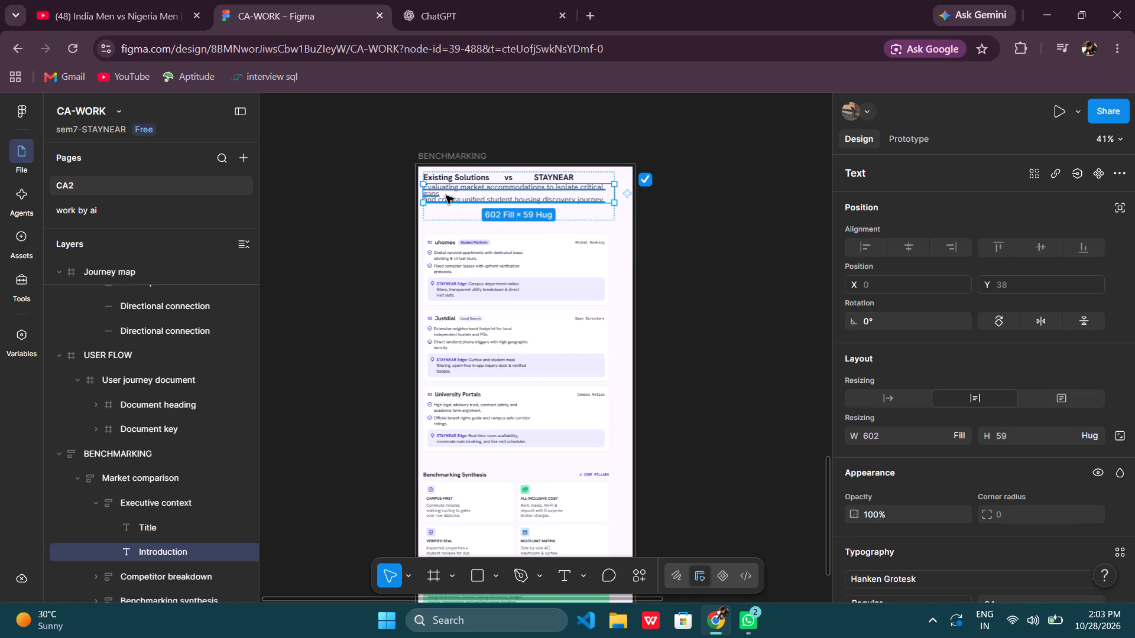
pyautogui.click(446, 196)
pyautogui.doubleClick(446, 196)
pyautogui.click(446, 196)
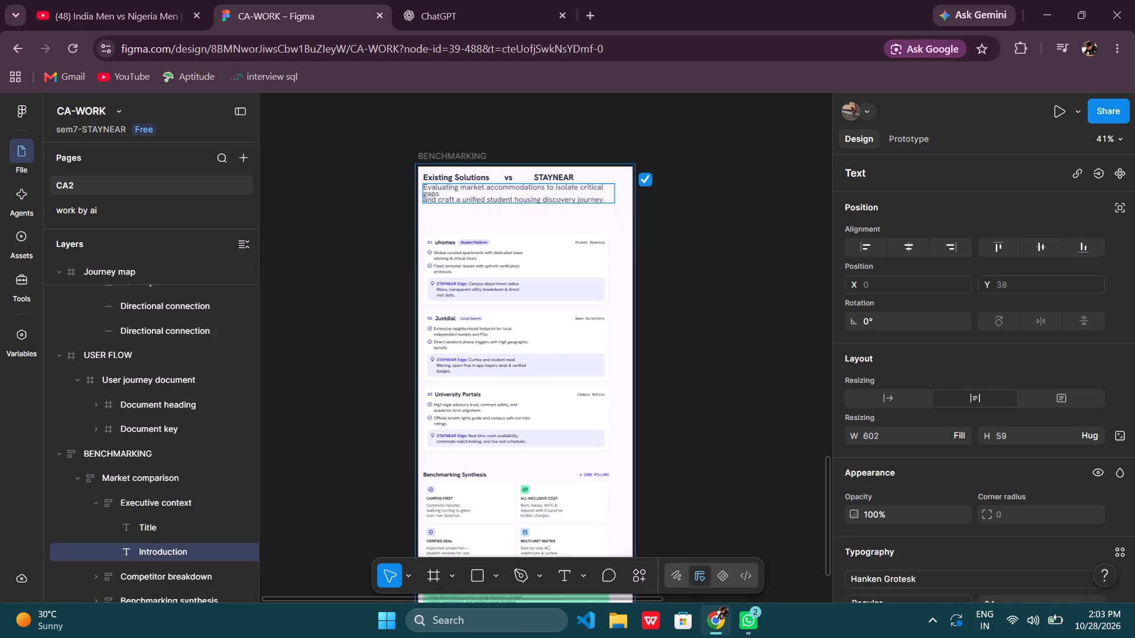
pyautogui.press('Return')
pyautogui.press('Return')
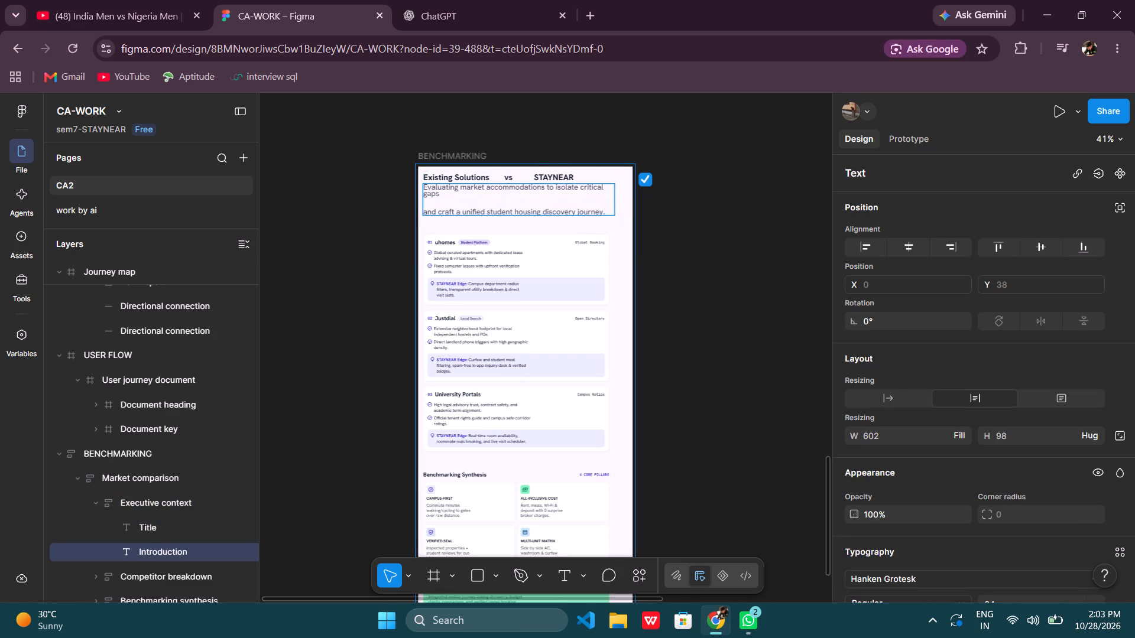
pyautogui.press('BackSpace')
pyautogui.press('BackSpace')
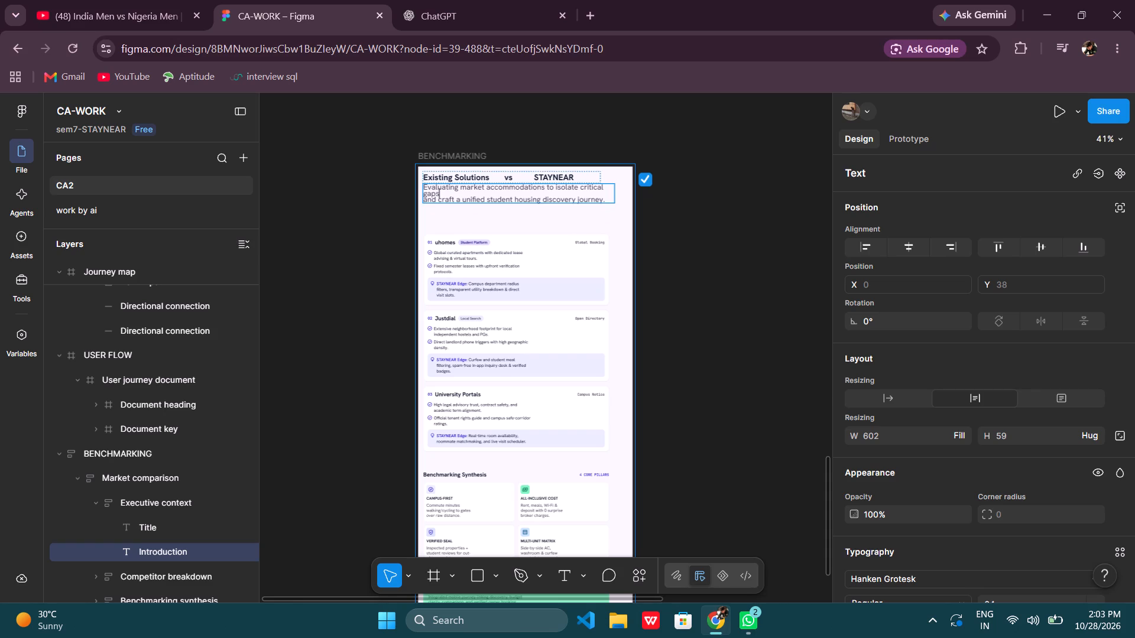
# Insert two blank lines at the start of the Introduction text, before "Evaluating market accommodations", to separate it from the title.
pyautogui.press('Left')
pyautogui.press('Left')
pyautogui.press('Left')
pyautogui.press('Left')
pyautogui.press('Left')
pyautogui.press('Left')
pyautogui.press('Left')
pyautogui.press('Left')
pyautogui.press('Left')
pyautogui.press('Left')
pyautogui.press('Left')
pyautogui.press('Left')
pyautogui.press('Left')
pyautogui.press('Left')
pyautogui.press('Left')
pyautogui.press('Left')
pyautogui.press('Left')
pyautogui.press('Left')
pyautogui.press('Left')
pyautogui.press('Left')
pyautogui.press('Return')
pyautogui.press('Return')
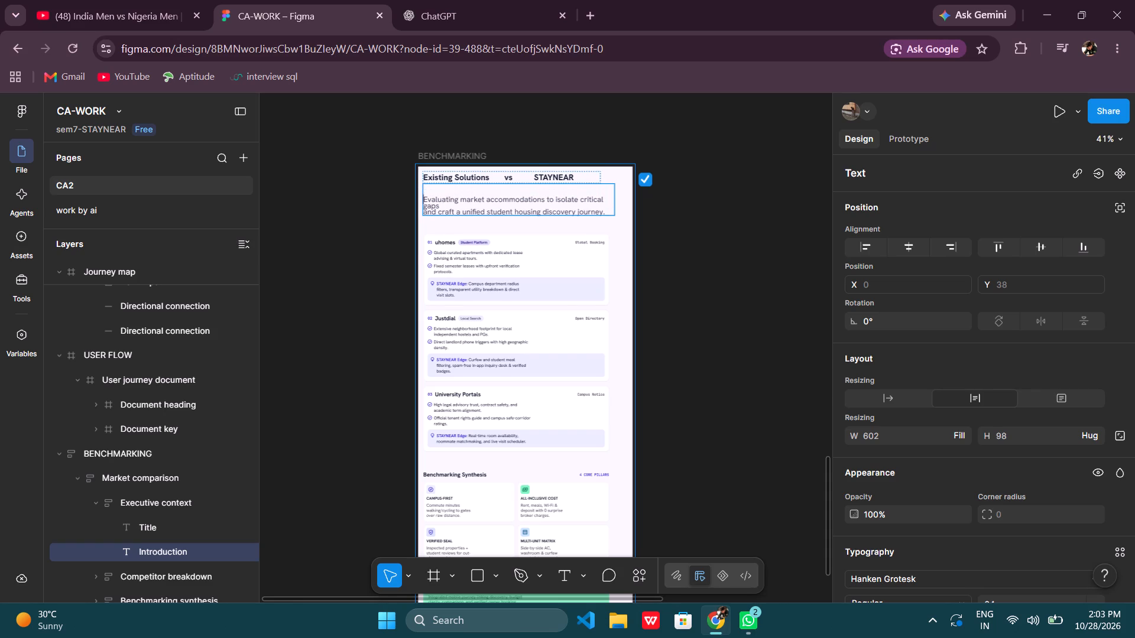
pyautogui.click(688, 259)
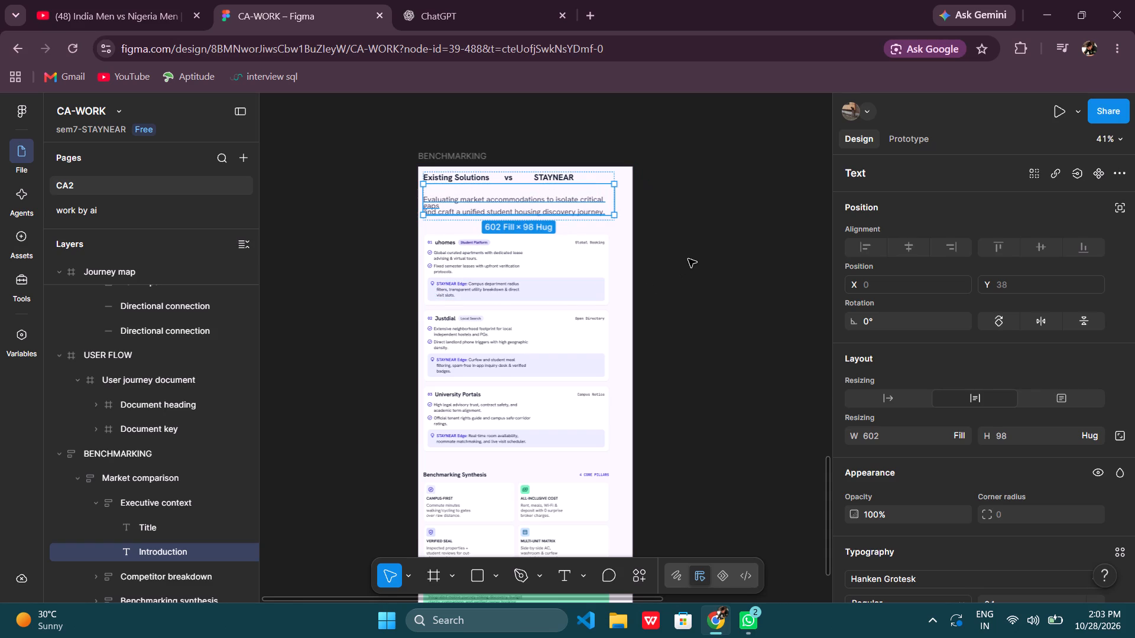
pyautogui.click(688, 259)
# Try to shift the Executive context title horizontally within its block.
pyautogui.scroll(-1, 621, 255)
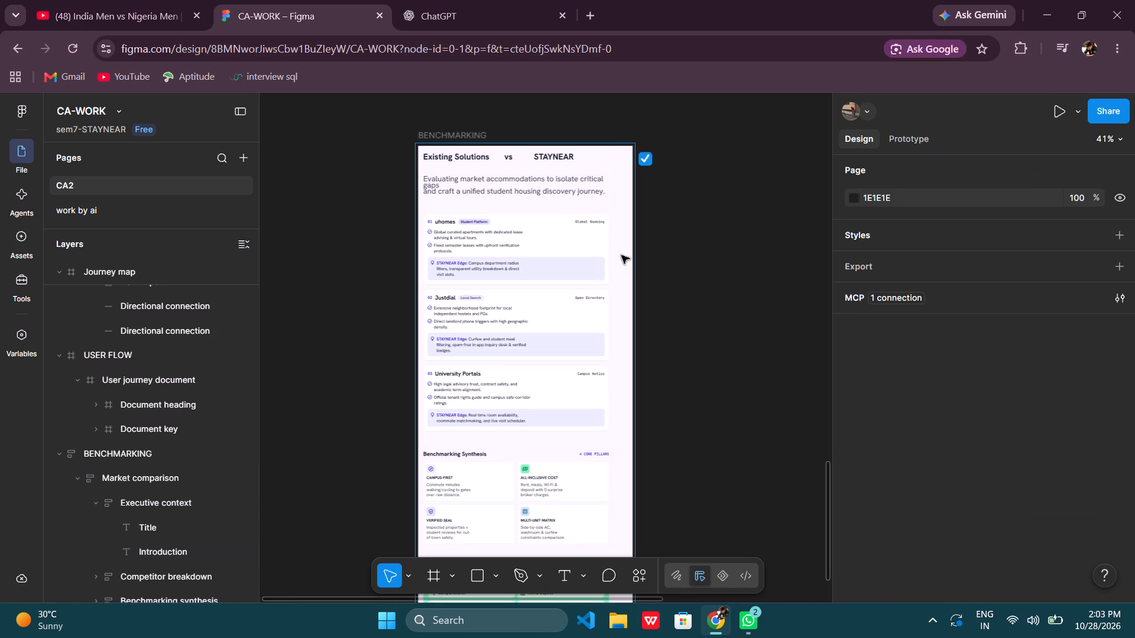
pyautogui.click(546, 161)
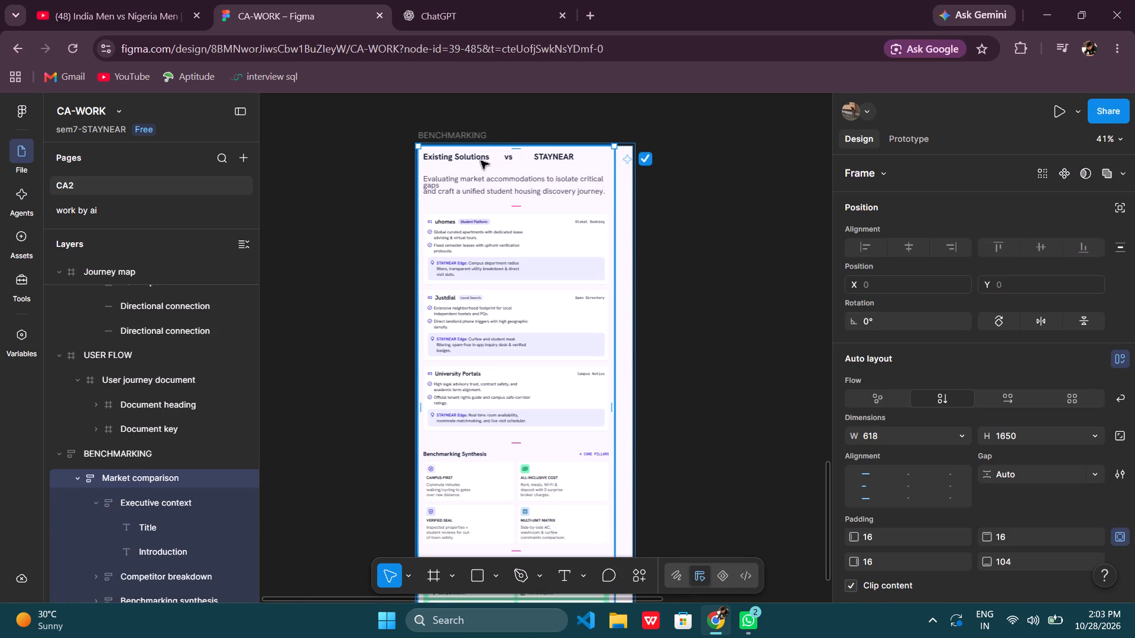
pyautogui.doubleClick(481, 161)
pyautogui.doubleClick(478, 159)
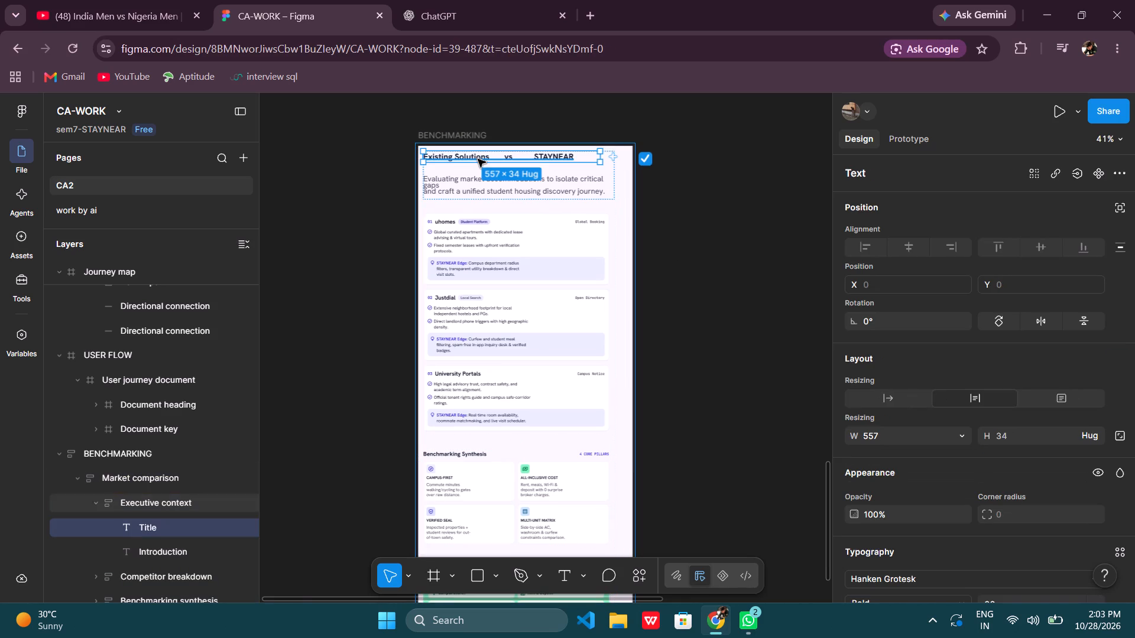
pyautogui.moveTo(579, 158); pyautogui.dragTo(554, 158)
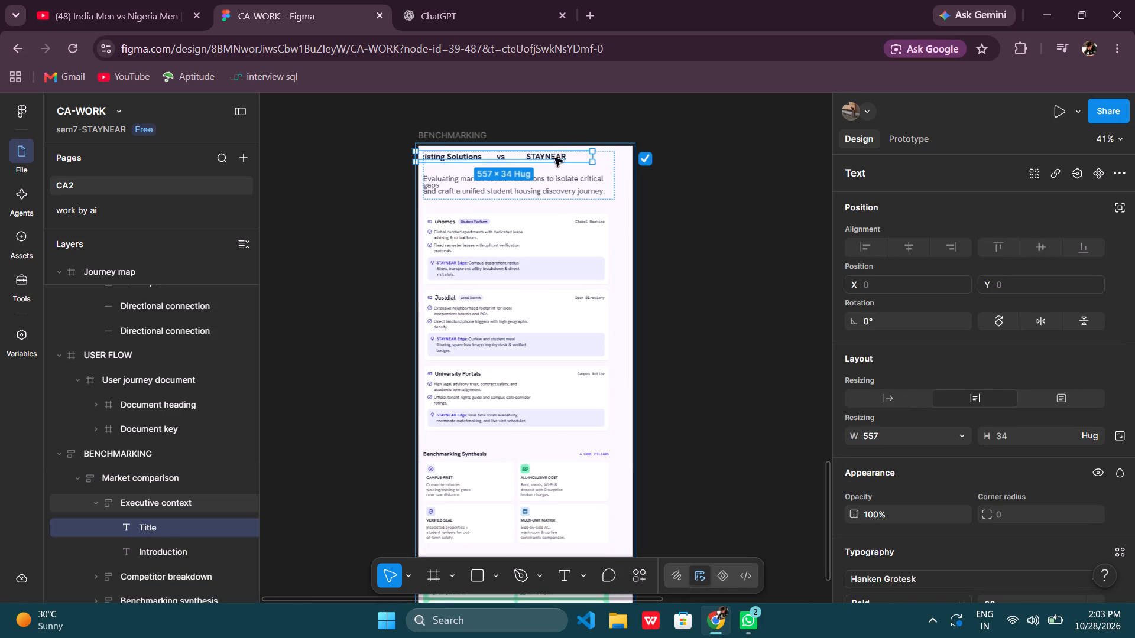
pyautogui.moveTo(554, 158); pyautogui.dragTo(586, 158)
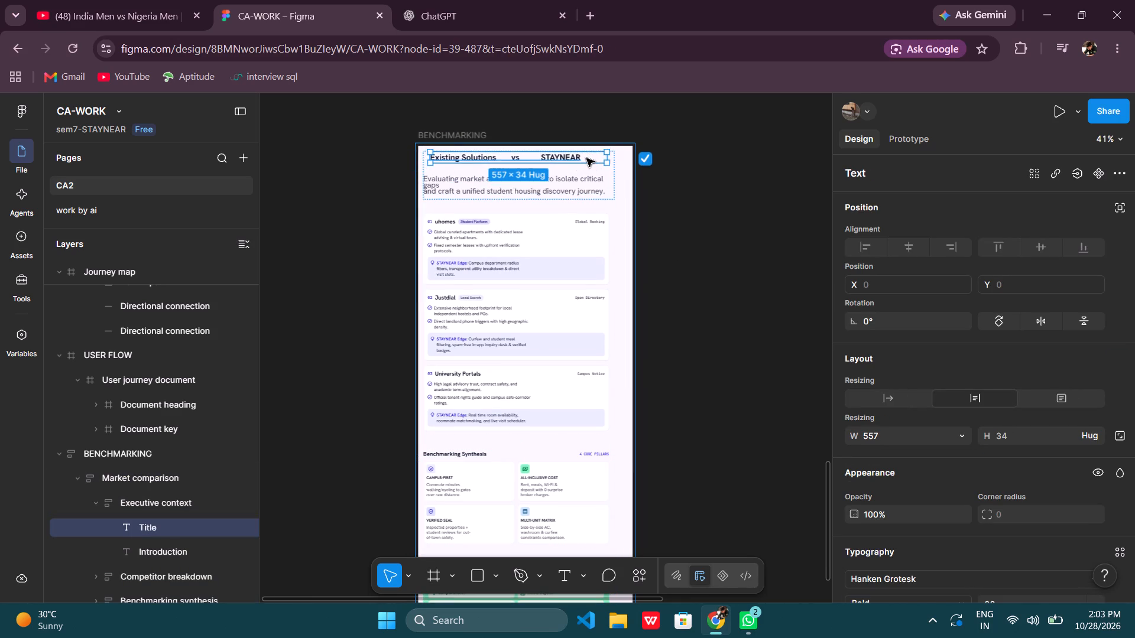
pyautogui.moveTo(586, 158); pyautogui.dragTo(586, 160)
# Set the font weight of the BENCHMARKING frame's "Existing Solutions vs STAYNEAR" title to ExtraBold.
pyautogui.doubleClick(573, 158)
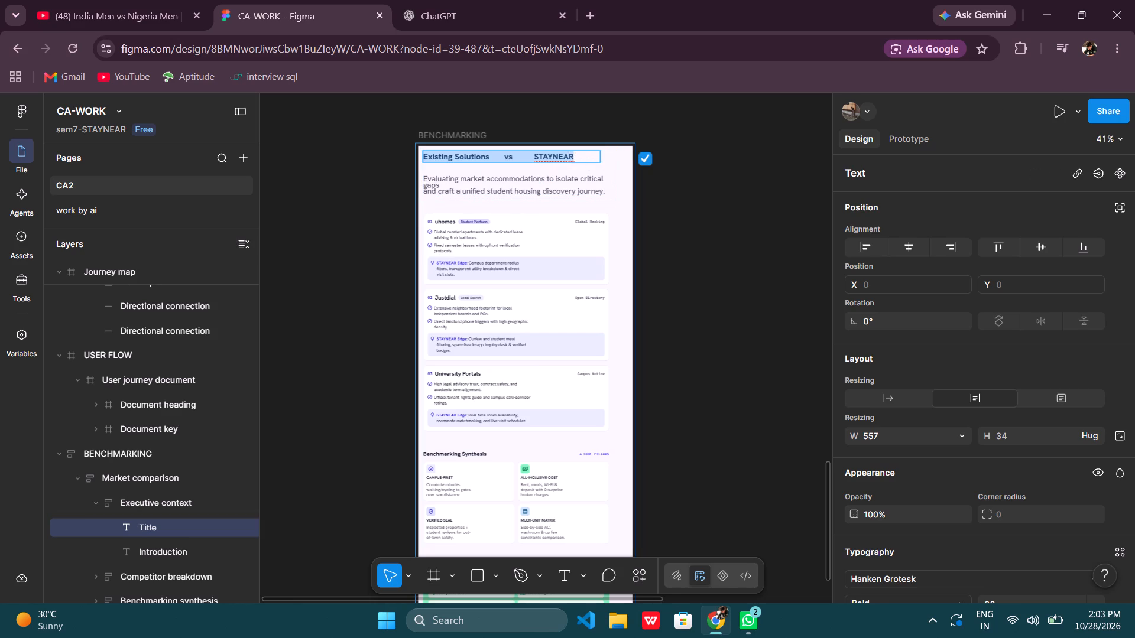
pyautogui.scroll(-4, 953, 376)
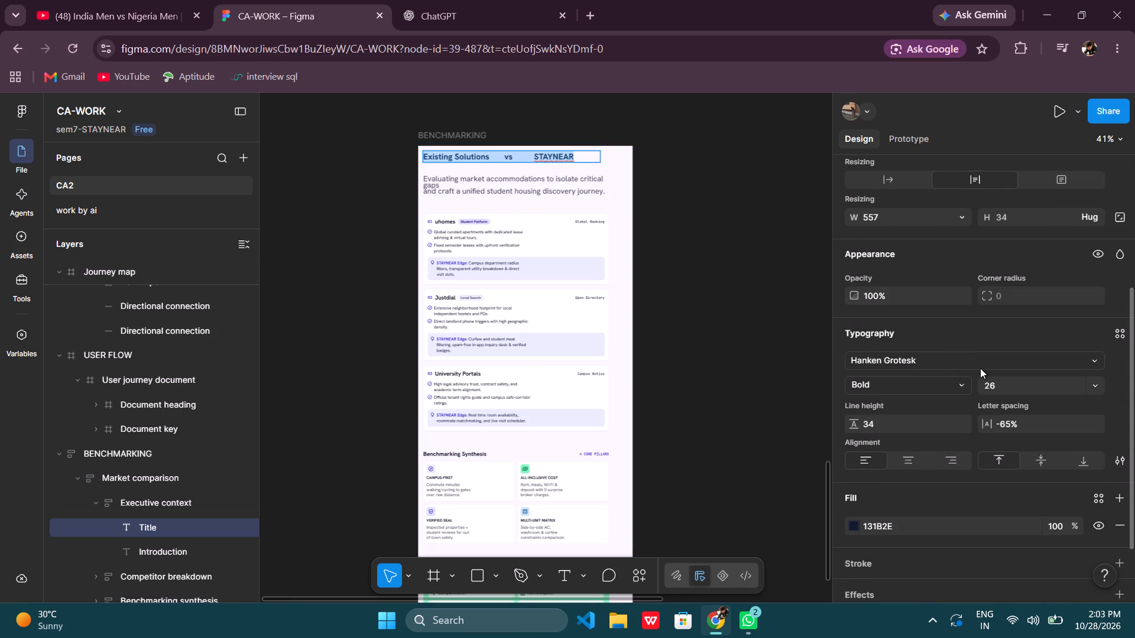
pyautogui.click(980, 363)
pyautogui.click(949, 392)
pyautogui.click(918, 402)
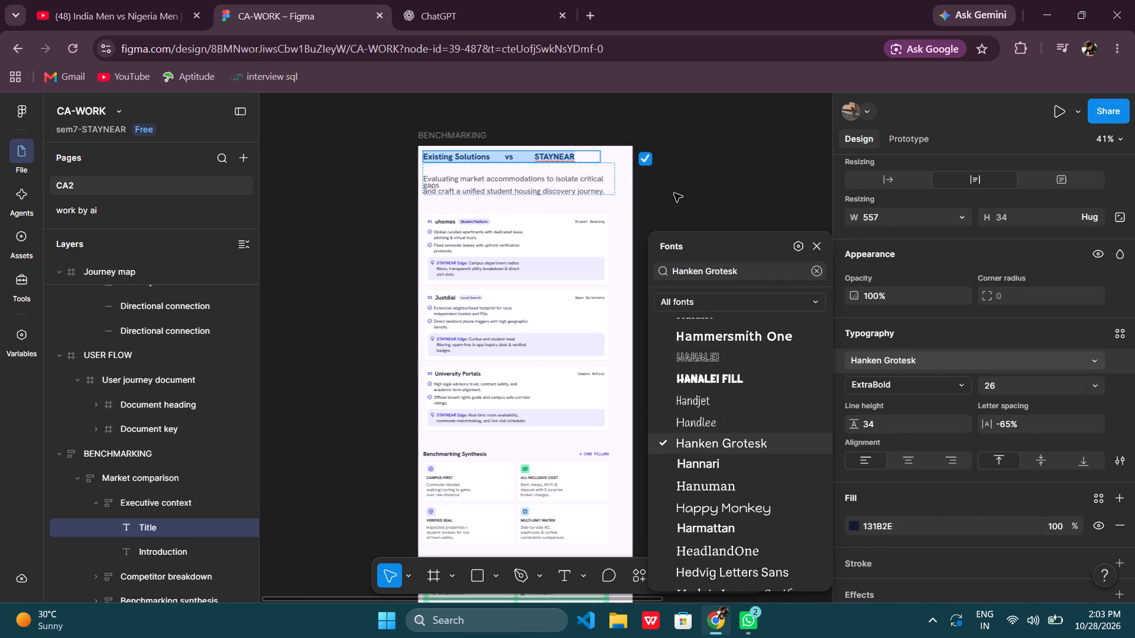
# Change the title text's fill colour to bright red, F6102F.
pyautogui.scroll(-2, 951, 484)
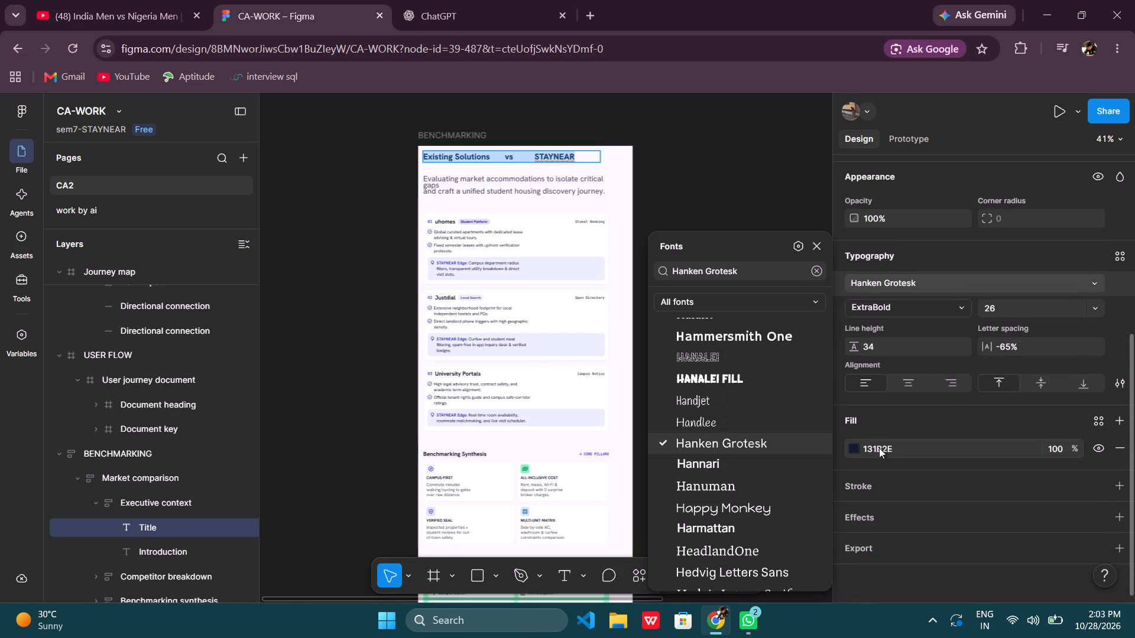
pyautogui.click(878, 448)
pyautogui.click(851, 448)
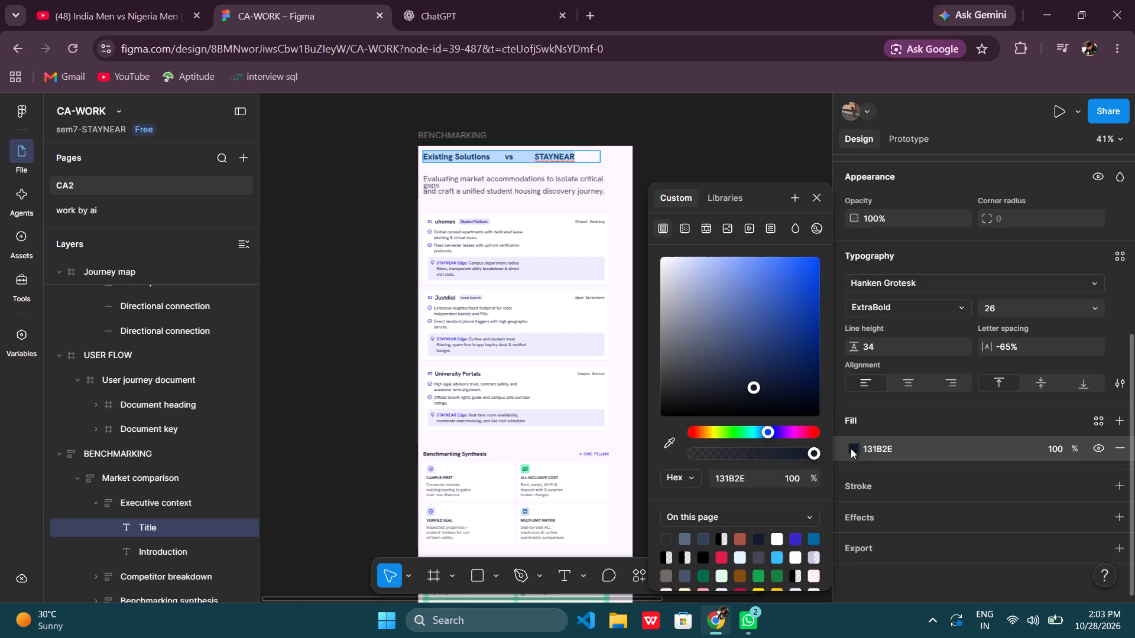
pyautogui.click(701, 426)
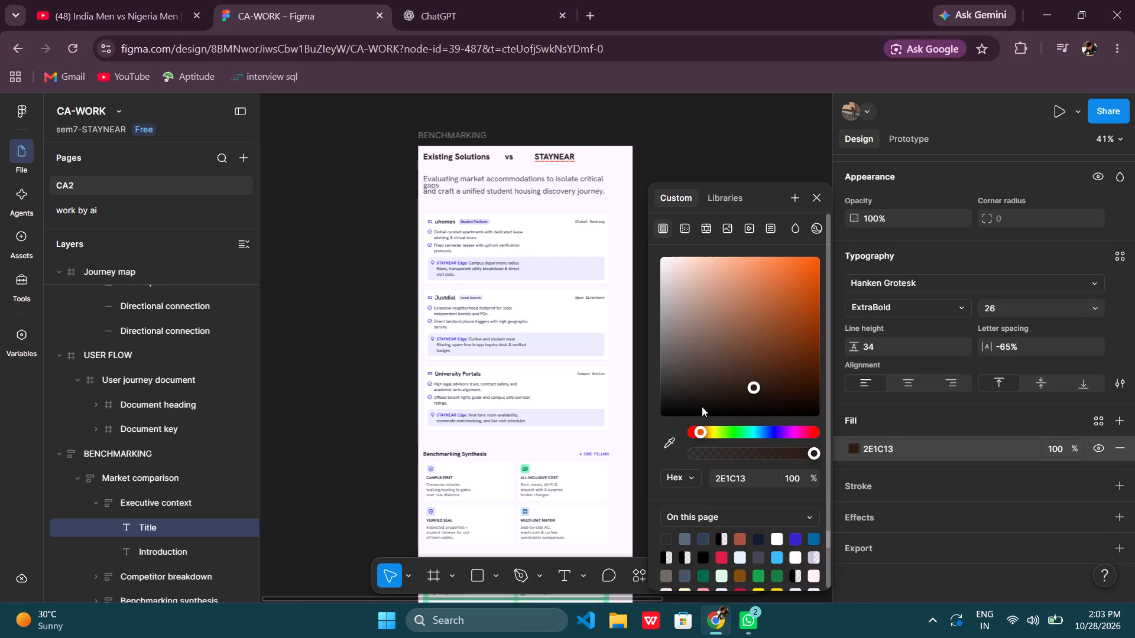
pyautogui.click(812, 305)
pyautogui.click(805, 330)
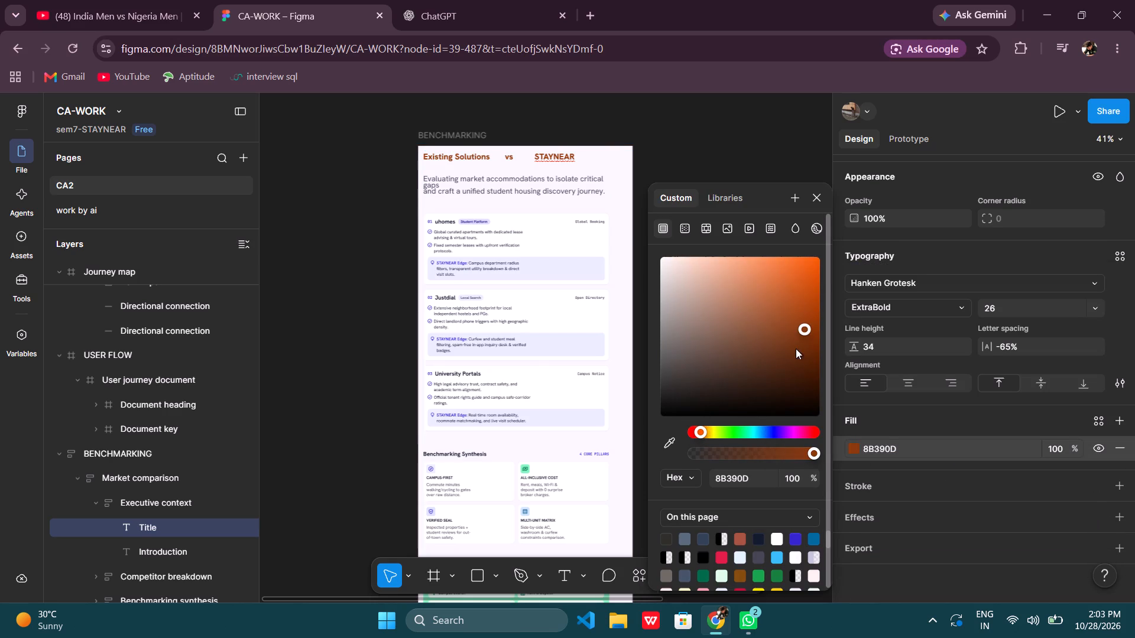
pyautogui.click(812, 430)
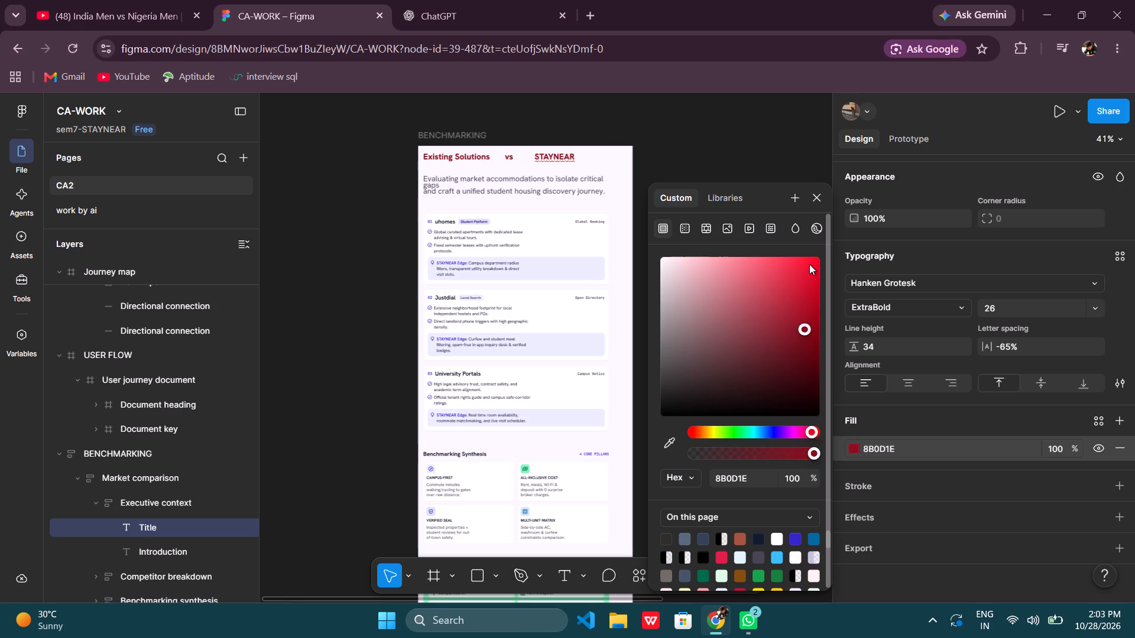
pyautogui.click(809, 263)
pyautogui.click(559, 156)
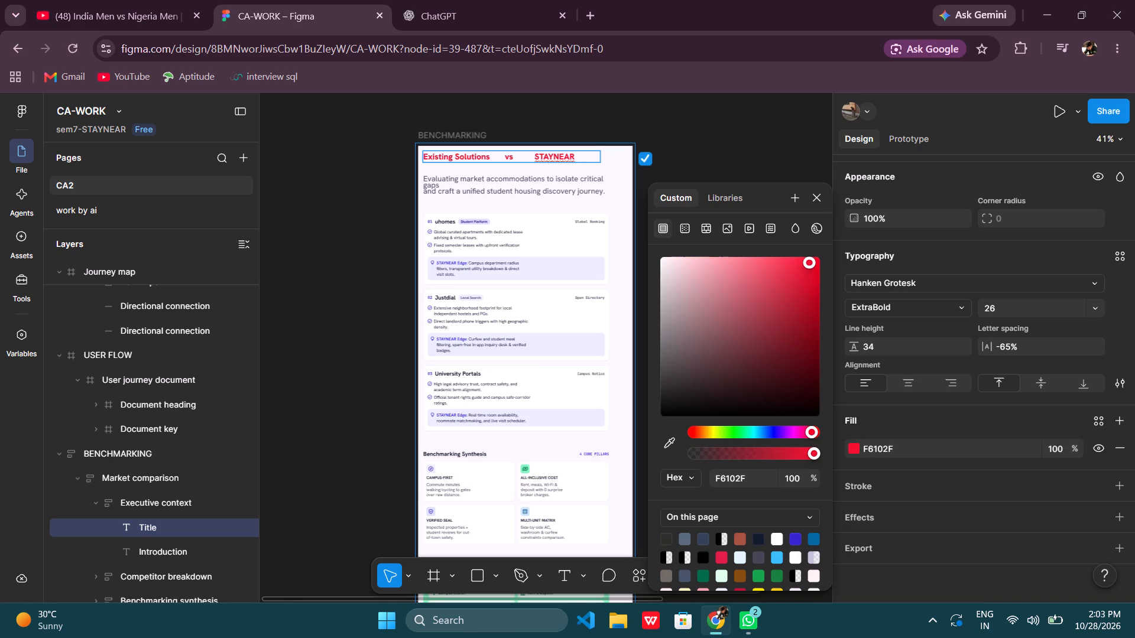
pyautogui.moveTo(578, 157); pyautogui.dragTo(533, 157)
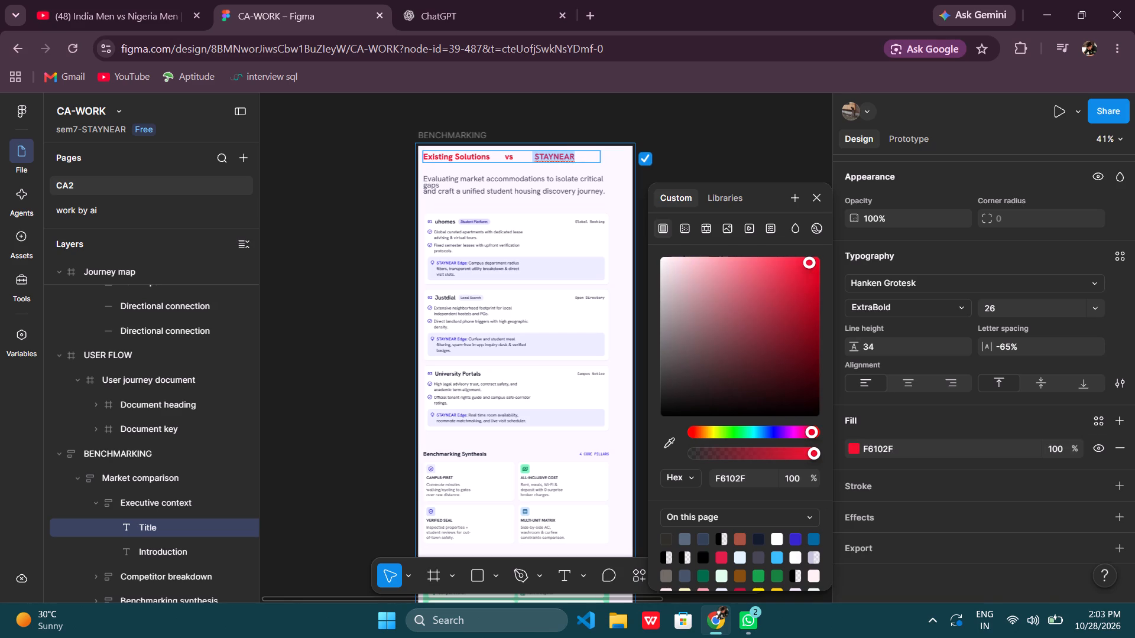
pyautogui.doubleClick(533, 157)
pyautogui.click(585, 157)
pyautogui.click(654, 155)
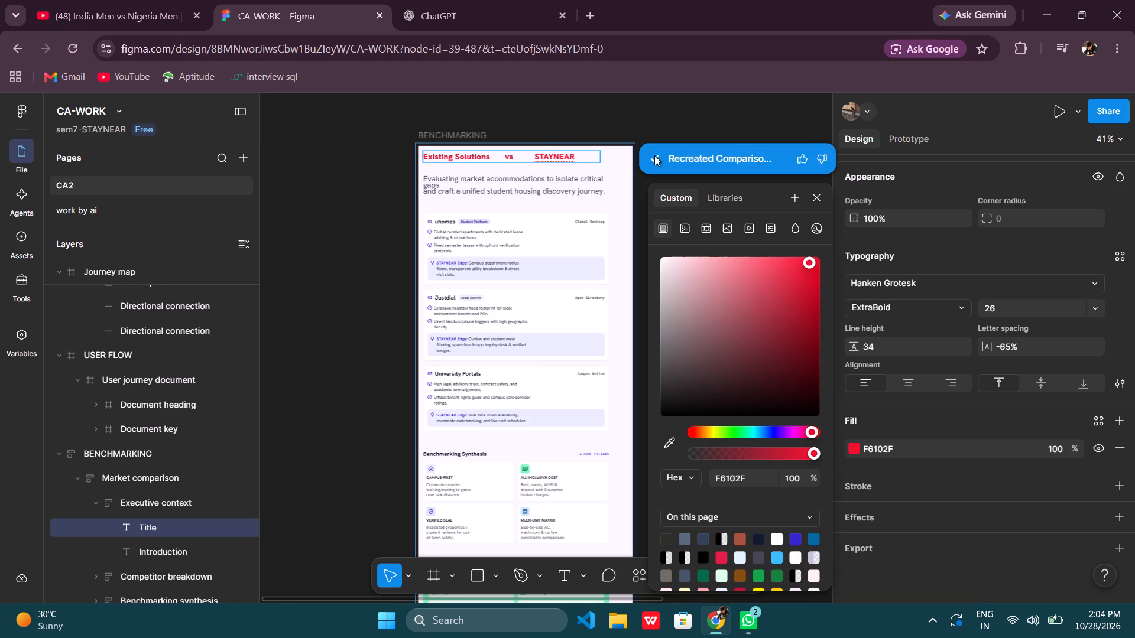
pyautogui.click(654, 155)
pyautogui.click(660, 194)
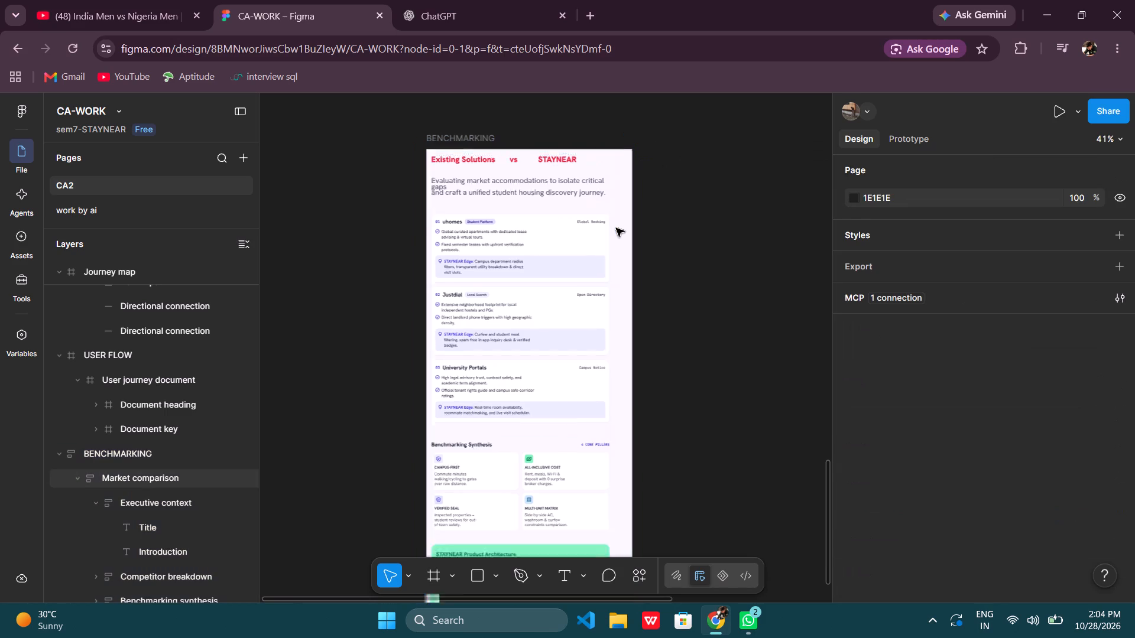
# Move the whole BENCHMARKING frame across the canvas to about X 287, Y 5604, closer beneath the user flow frame.
pyautogui.moveTo(672, 239); pyautogui.dragTo(621, 203)
pyautogui.click(621, 203)
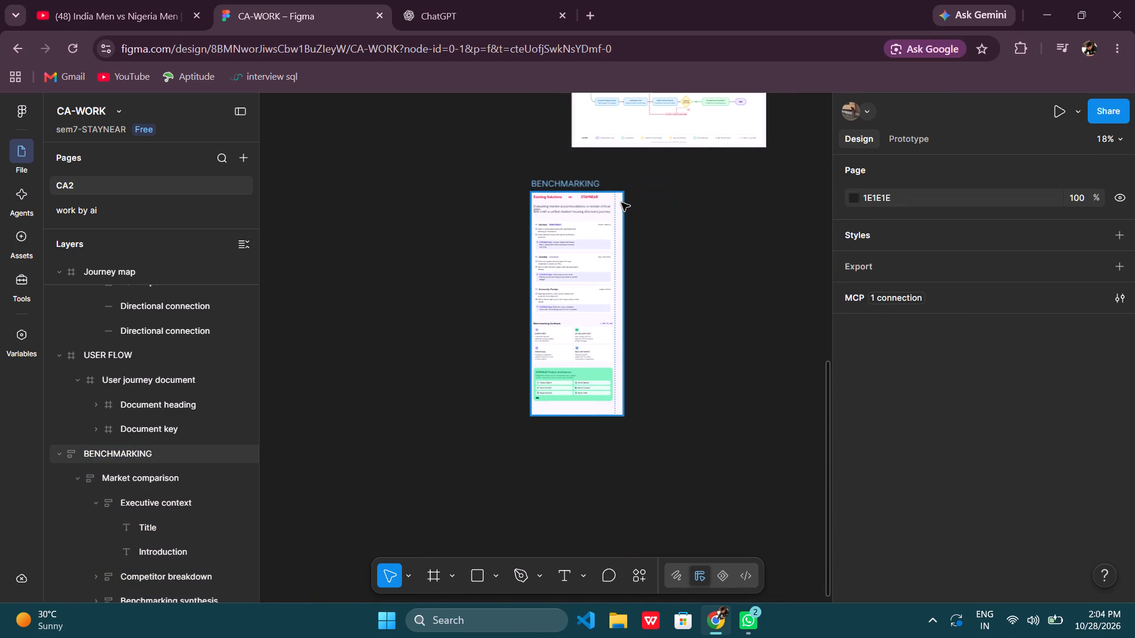
pyautogui.doubleClick(621, 203)
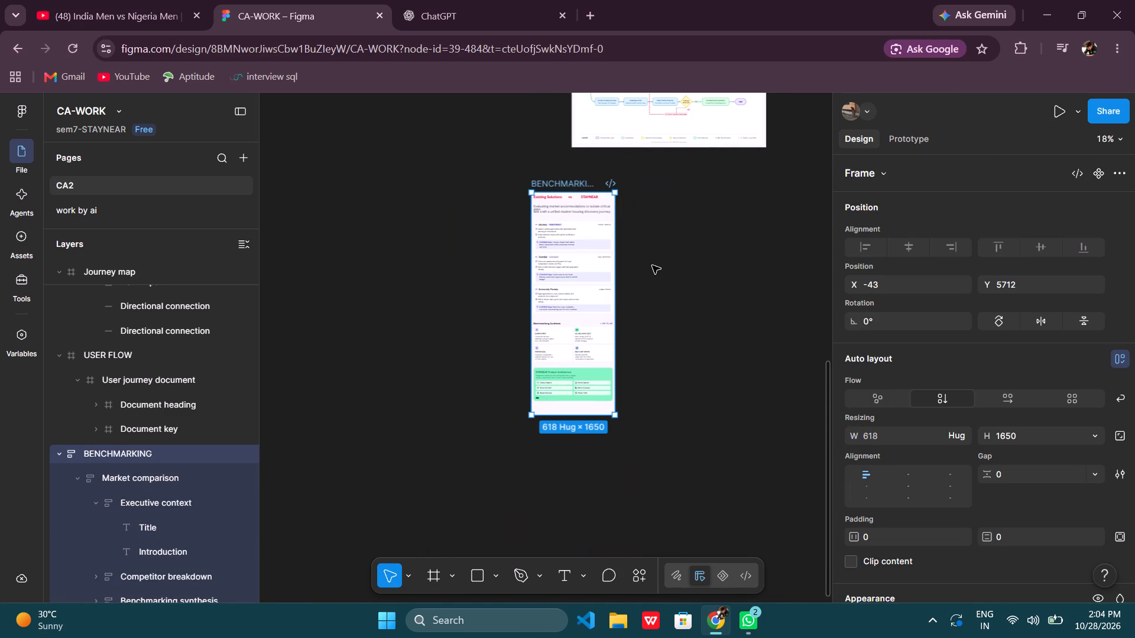
pyautogui.click(652, 265)
pyautogui.hscroll(1, 652, 265)
pyautogui.moveTo(678, 213); pyautogui.dragTo(722, 198)
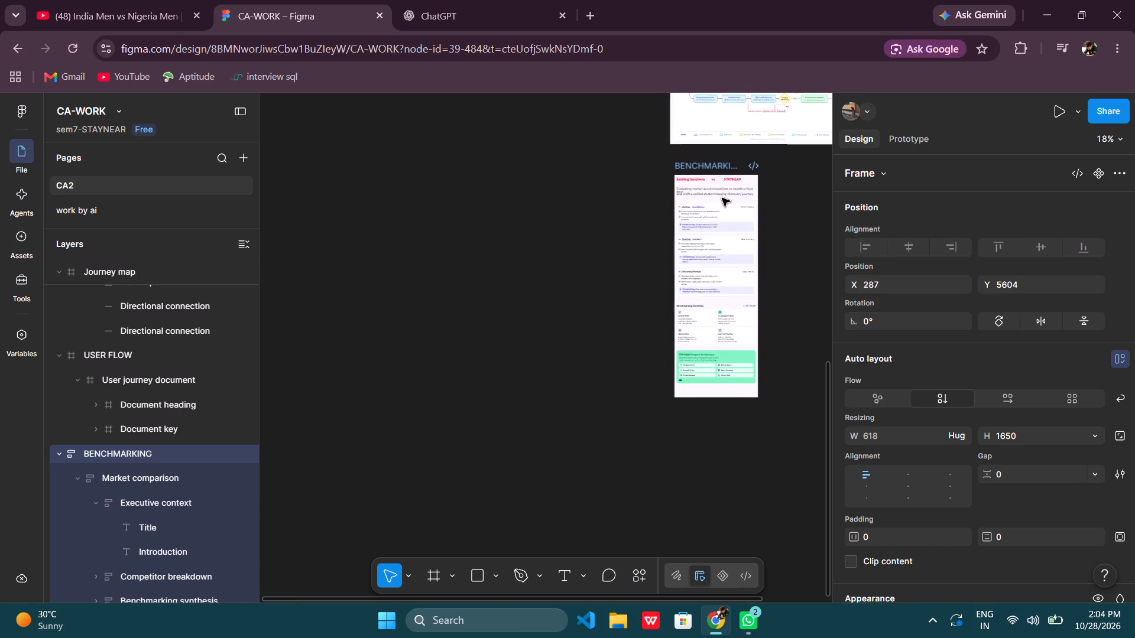
# Nudge the BENCHMARKING frame sideways to line up its left edge with the USER FLOW frame above, and deselect it.
pyautogui.moveTo(722, 198); pyautogui.dragTo(720, 198)
pyautogui.click(609, 294)
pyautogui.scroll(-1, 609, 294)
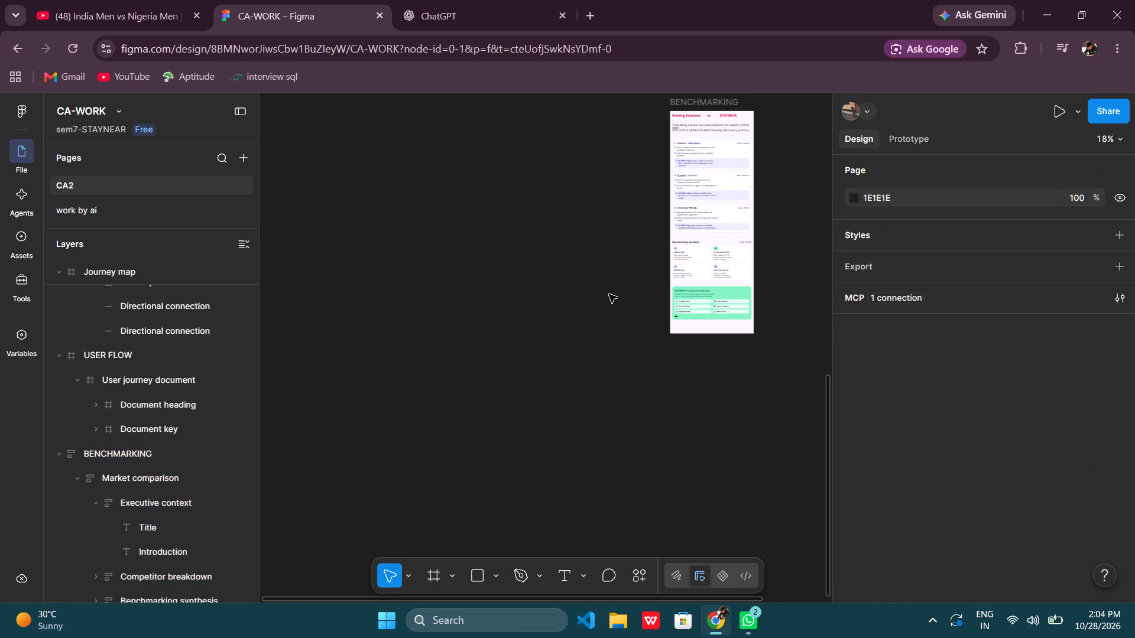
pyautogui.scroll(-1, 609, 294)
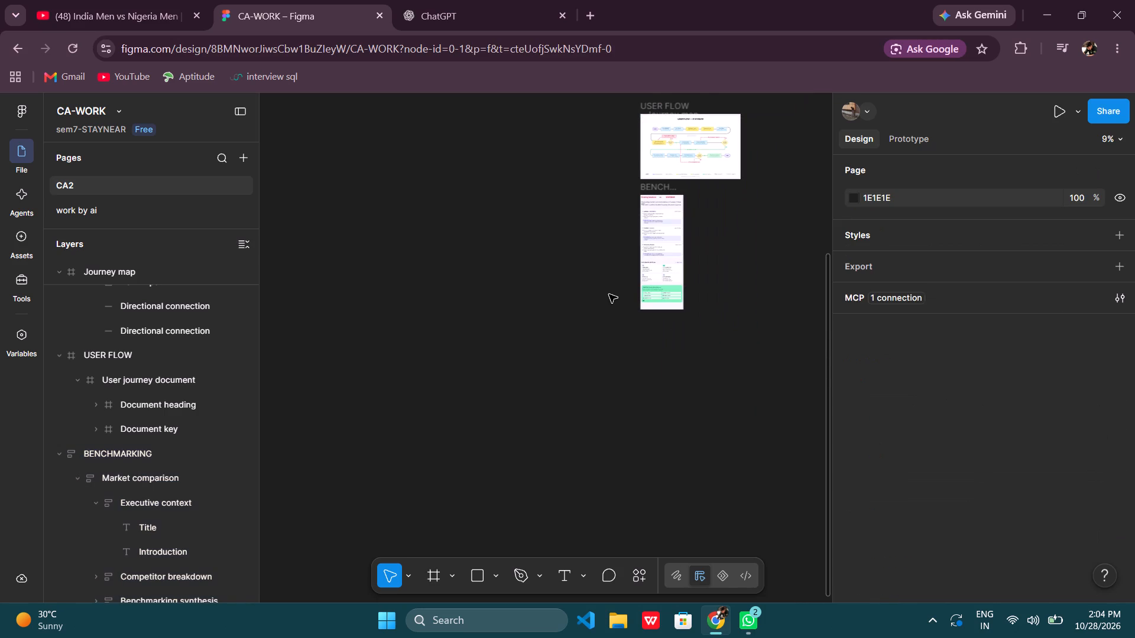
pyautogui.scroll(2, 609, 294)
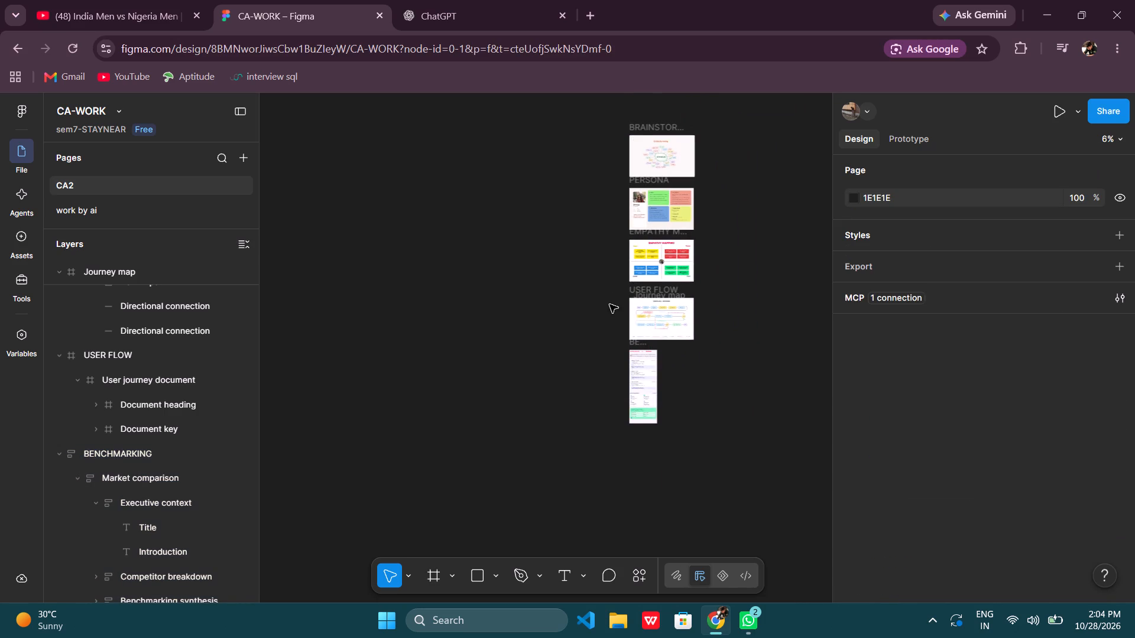